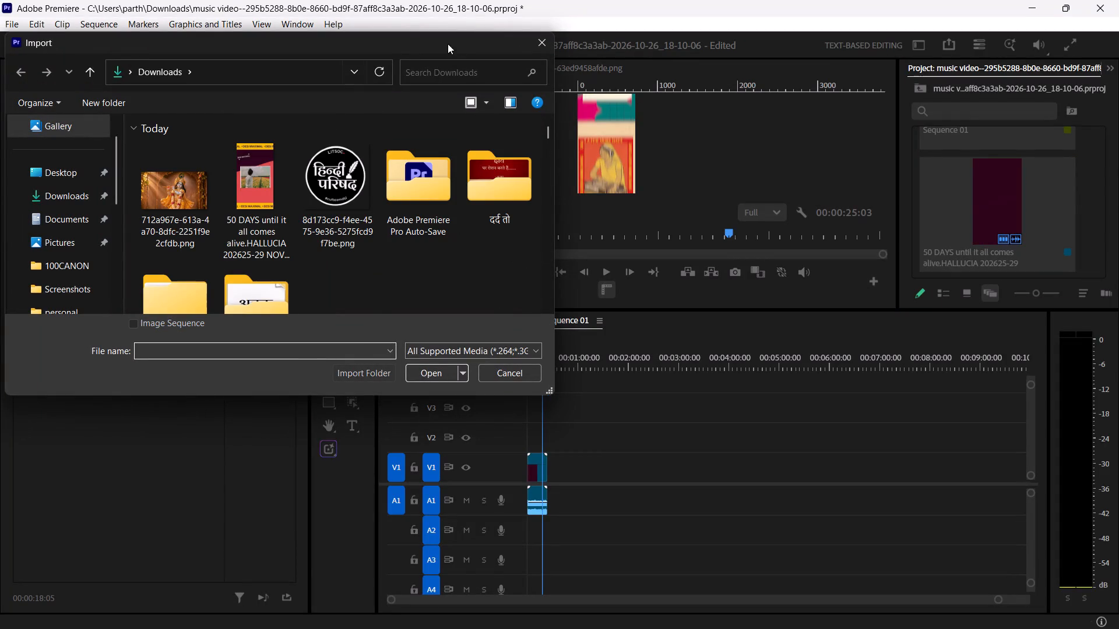
# Import the Krishna image 712a967e-613a-4a70-8dfc-2251f9e2cfdb.png from Downloads into the project.
pyautogui.doubleClick(156, 221)
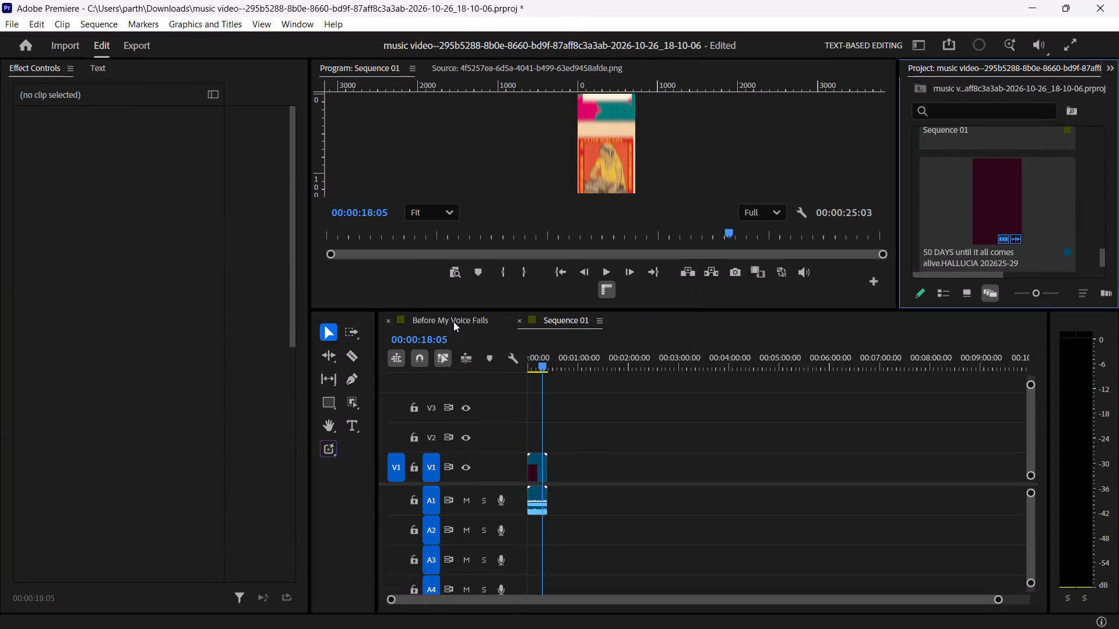
# Open the Before My Voice Fails sequence and place the playhead at 00;00;03;15, over the first image clip.
pyautogui.click(453, 319)
pyautogui.moveTo(463, 602); pyautogui.dragTo(706, 594)
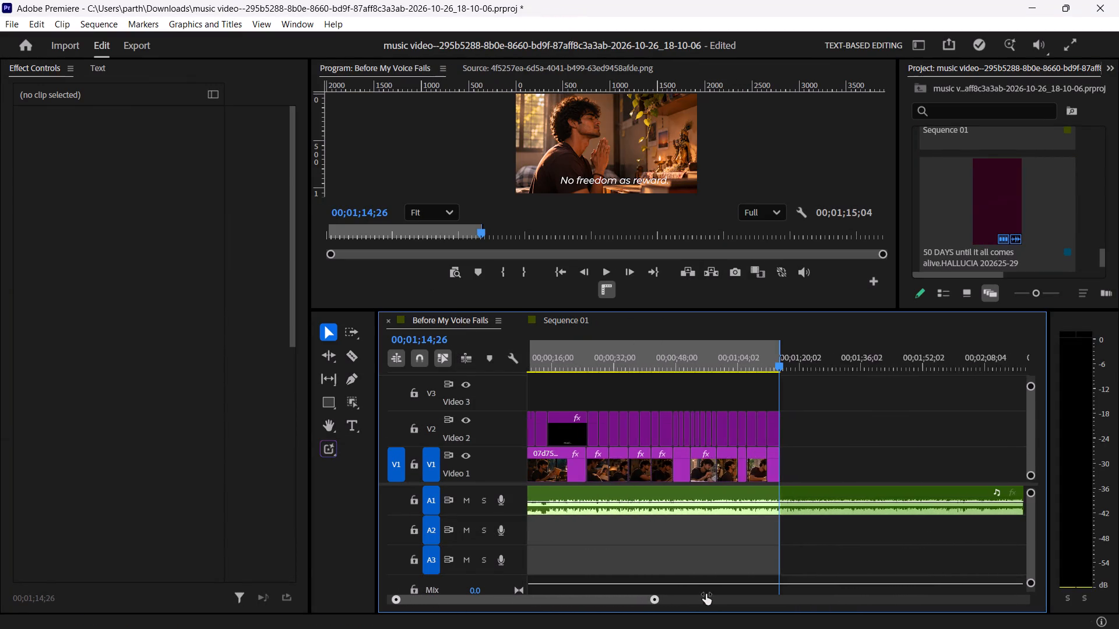
pyautogui.moveTo(706, 594); pyautogui.dragTo(779, 593)
pyautogui.click(540, 461)
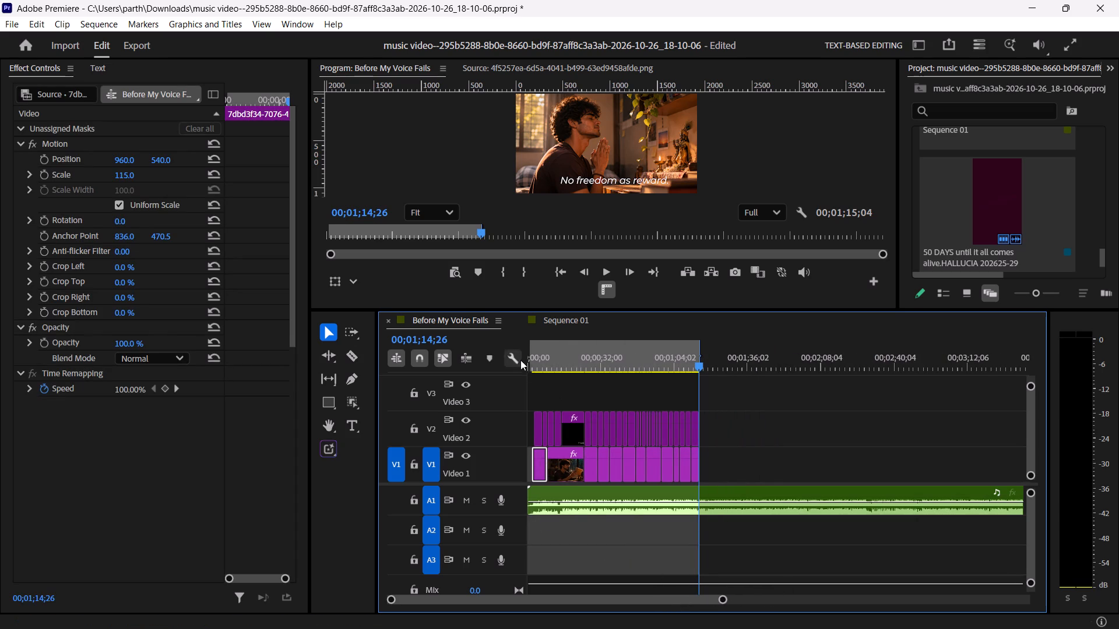
pyautogui.click(537, 364)
pyautogui.moveTo(720, 598); pyautogui.dragTo(470, 599)
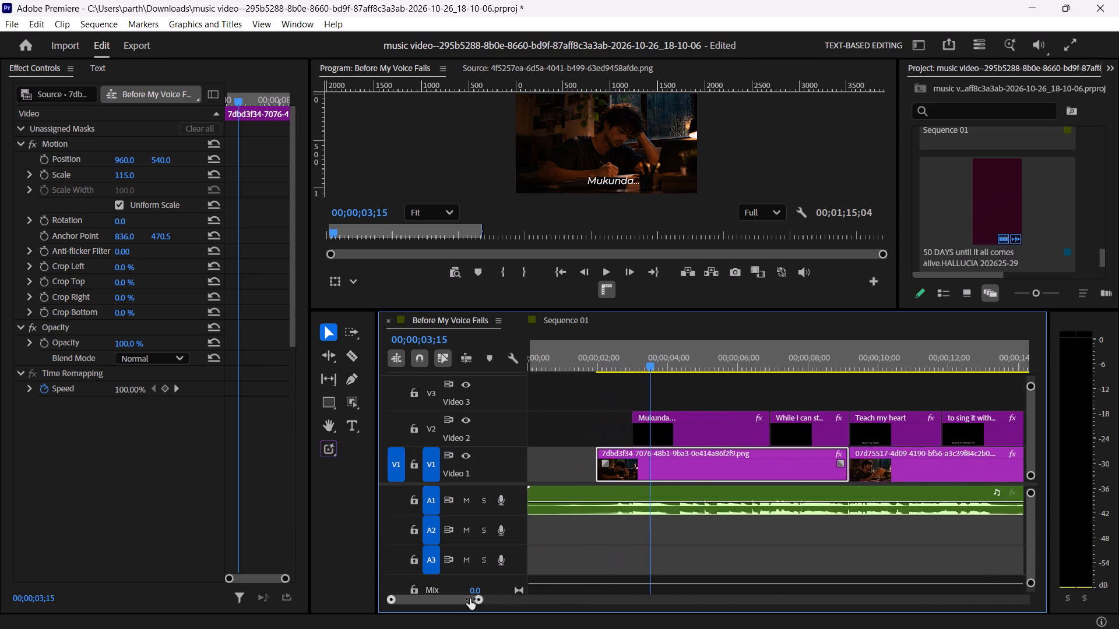
pyautogui.moveTo(470, 599); pyautogui.dragTo(447, 599)
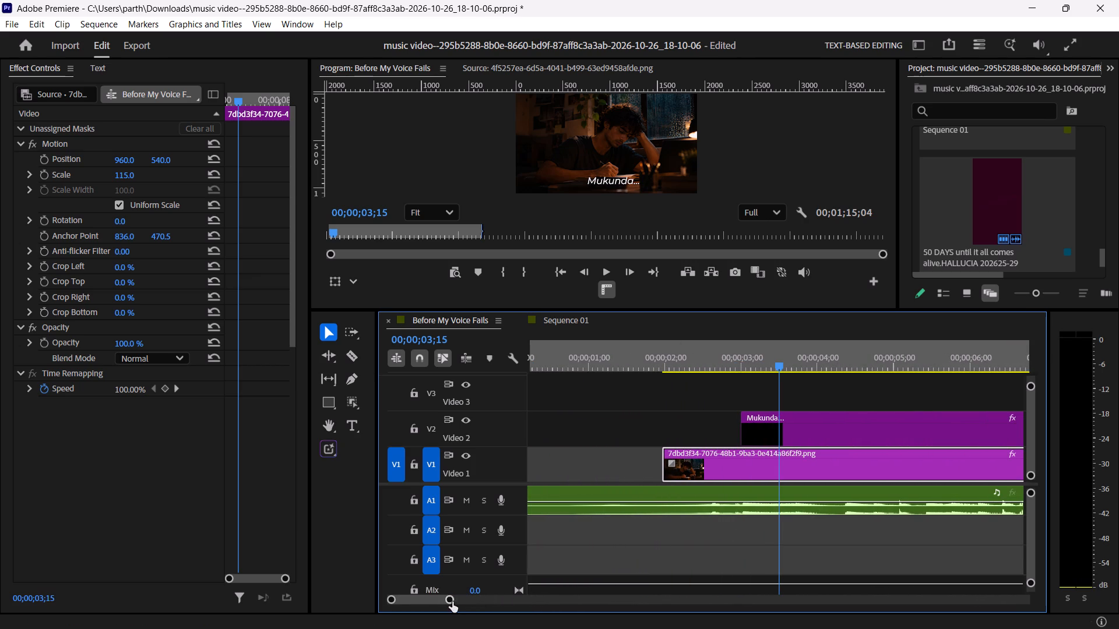
pyautogui.moveTo(452, 602); pyautogui.dragTo(492, 608)
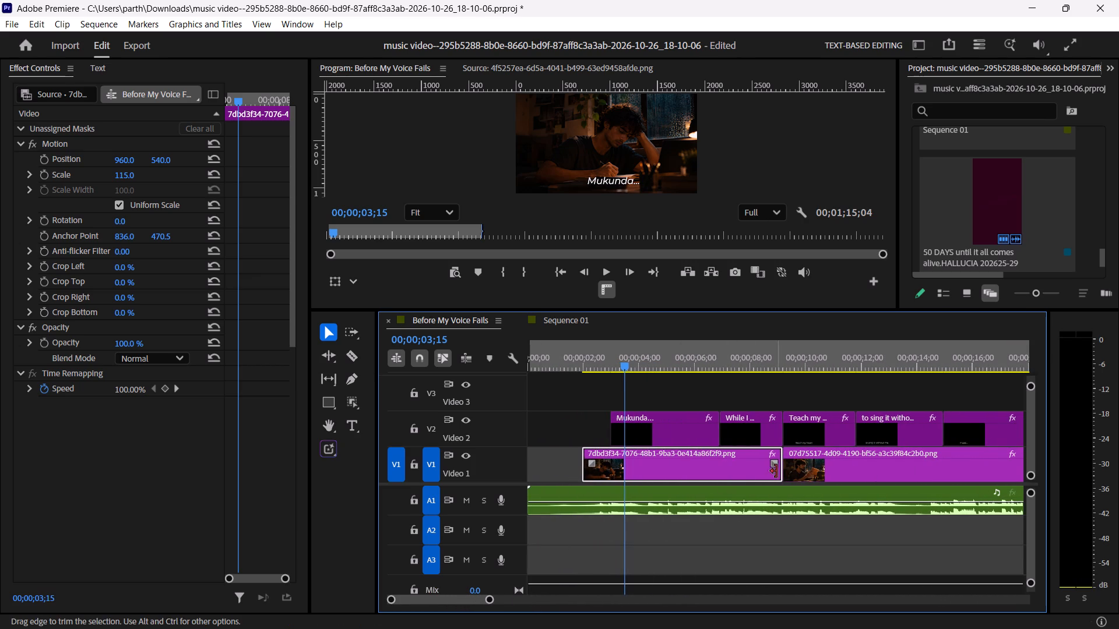
# Replace the first image clip on Video 1 with the imported Krishna image, starting at 00;00;01;29.
pyautogui.scroll(-18, 1008, 198)
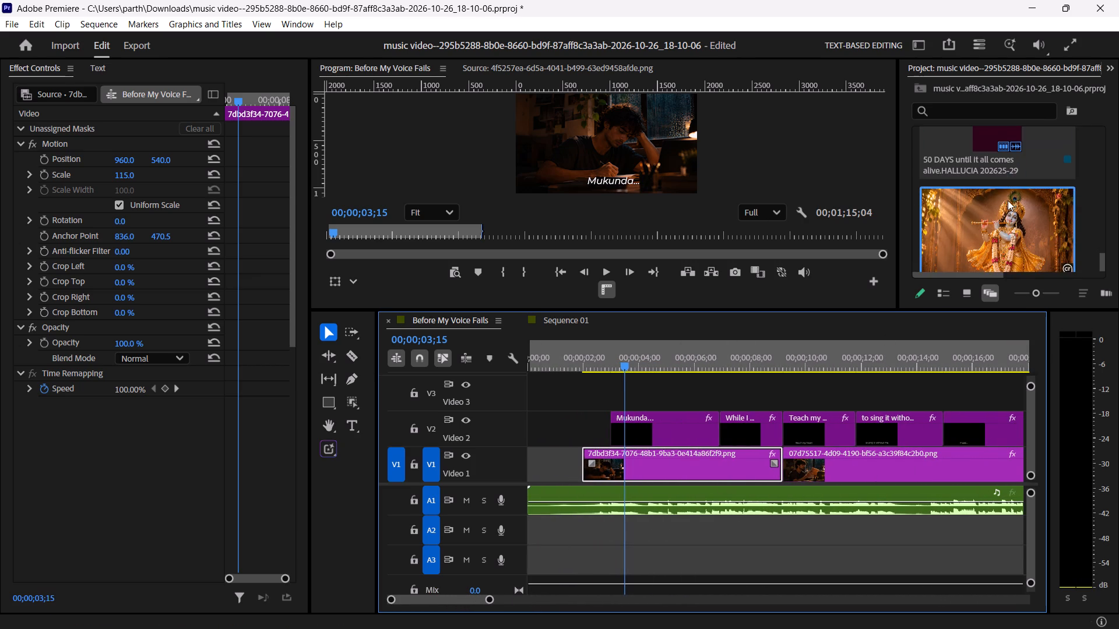
pyautogui.scroll(-6, 1008, 200)
pyautogui.click(682, 455)
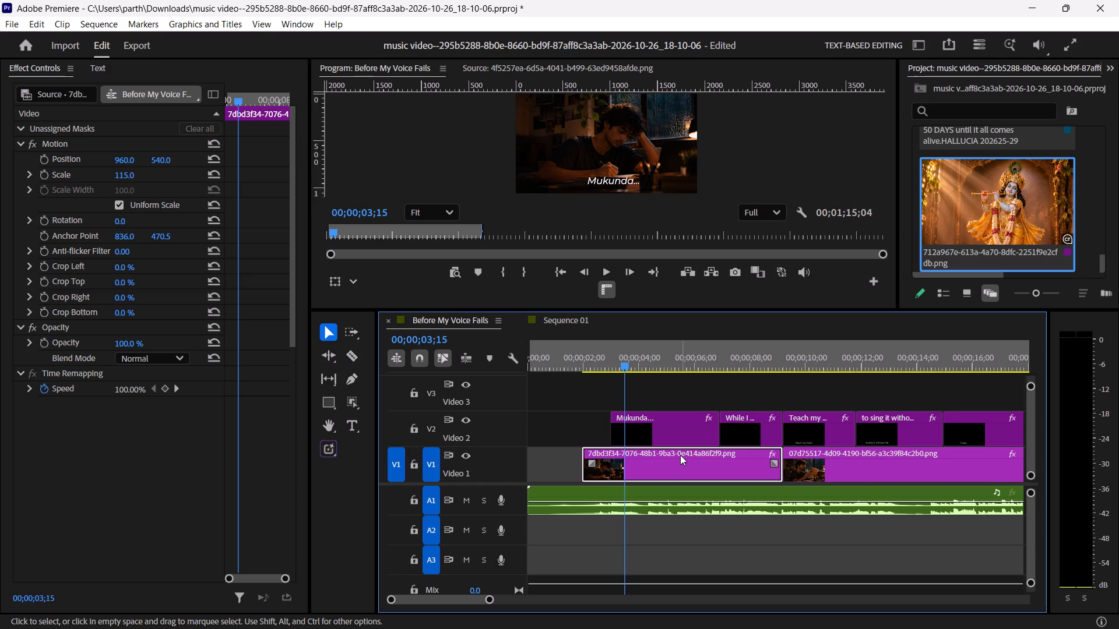
pyautogui.press('Delete')
pyautogui.moveTo(993, 209); pyautogui.dragTo(649, 455)
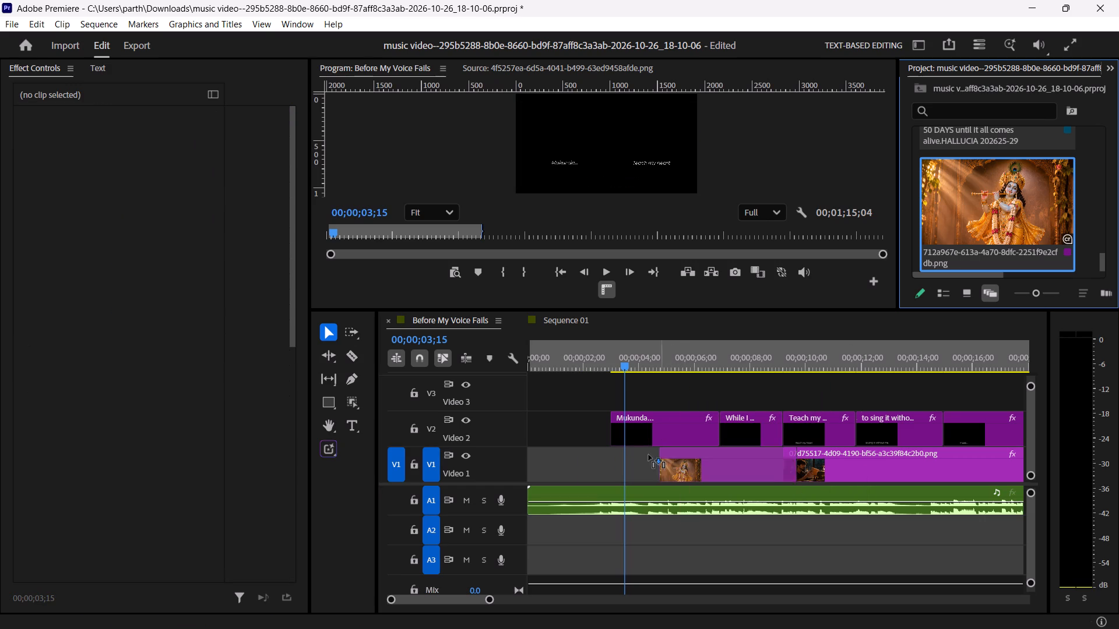
pyautogui.moveTo(649, 455); pyautogui.dragTo(590, 453)
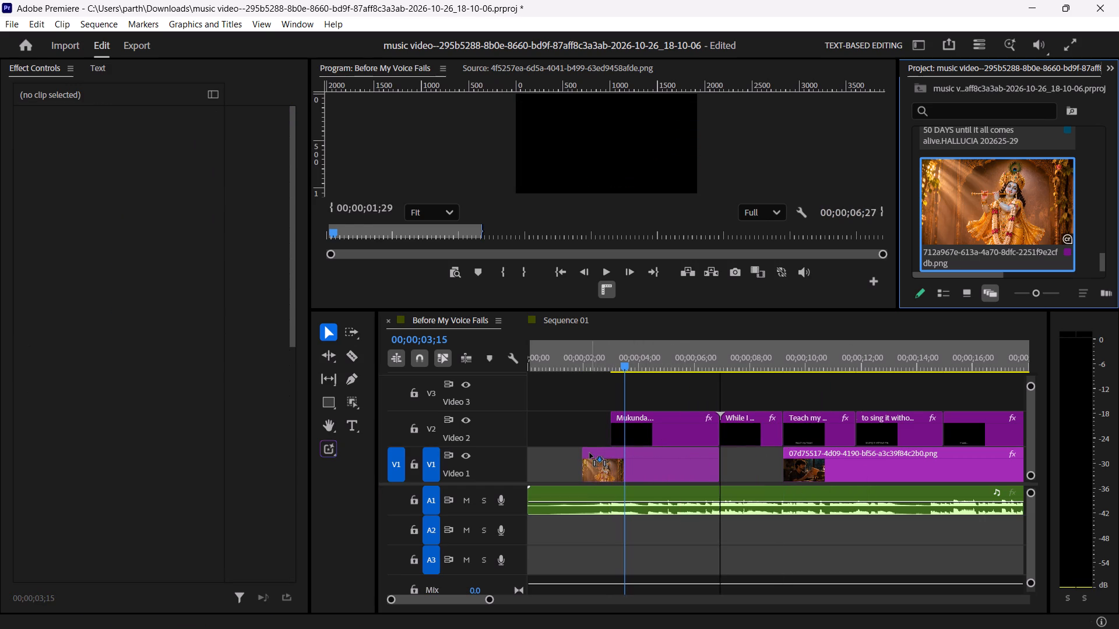
pyautogui.moveTo(590, 453); pyautogui.dragTo(588, 453)
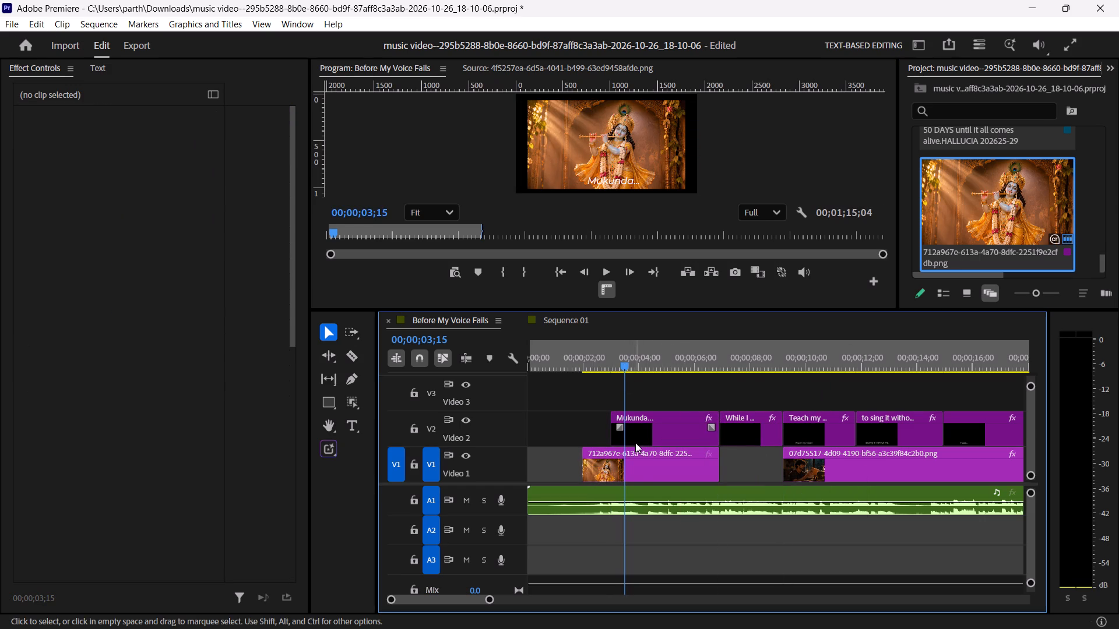
# Set the Krishna clip's scale to 117.
pyautogui.click(641, 455)
pyautogui.moveTo(124, 174); pyautogui.dragTo(126, 175)
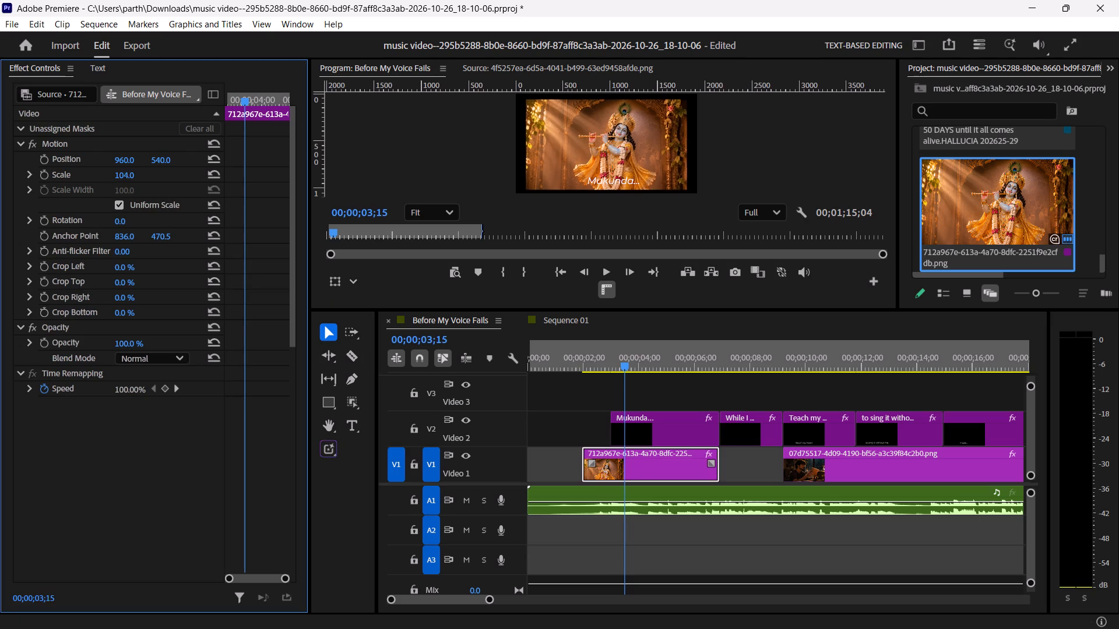
pyautogui.moveTo(126, 175); pyautogui.dragTo(139, 179)
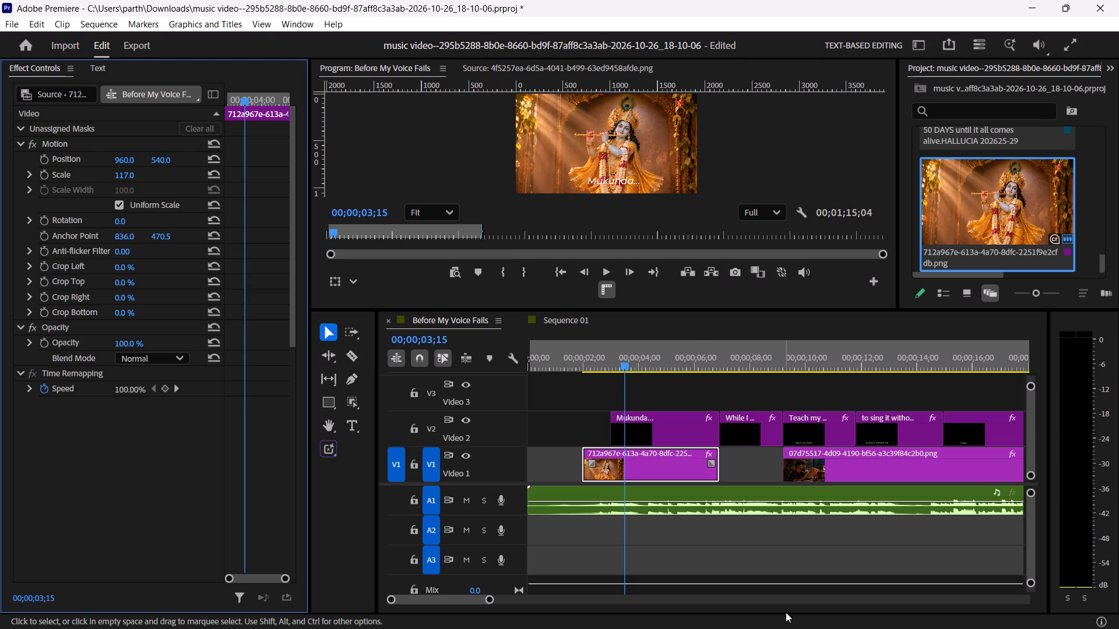
# Switch to the Word scene document and copy the Scene 1 line "Fir elderly woman ka face dikhega".
pyautogui.click(689, 616)
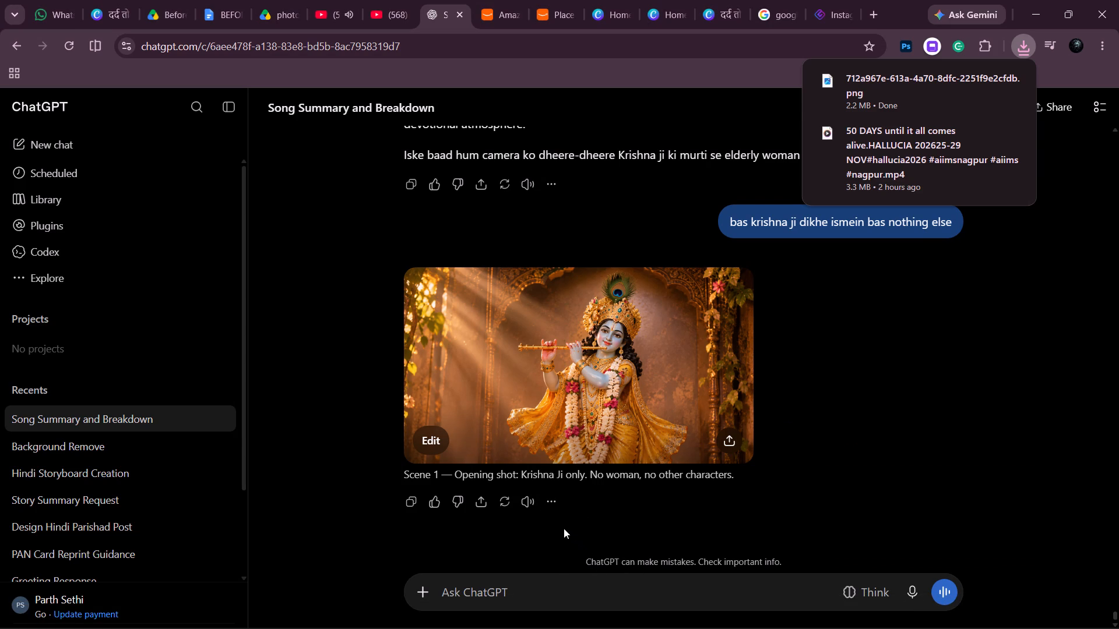
pyautogui.click(819, 536)
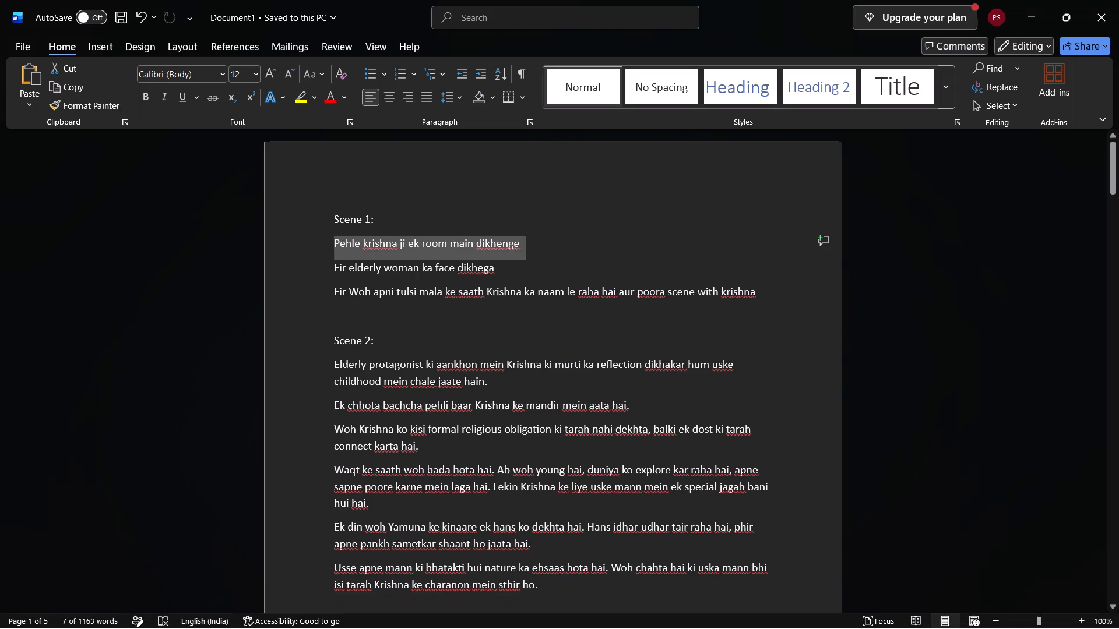
pyautogui.tripleClick(375, 264)
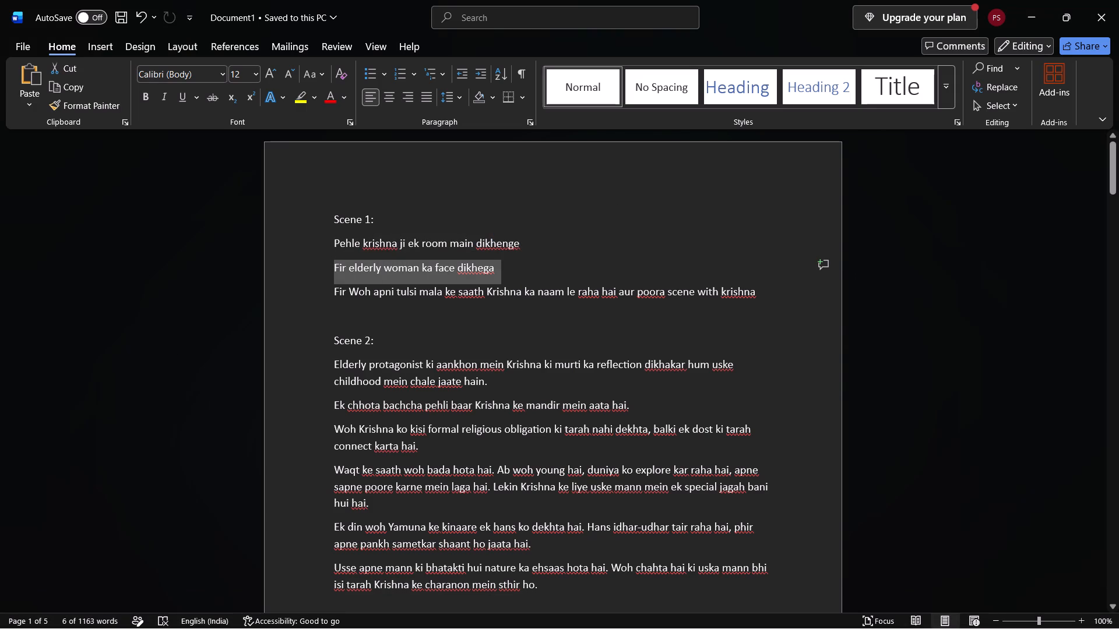
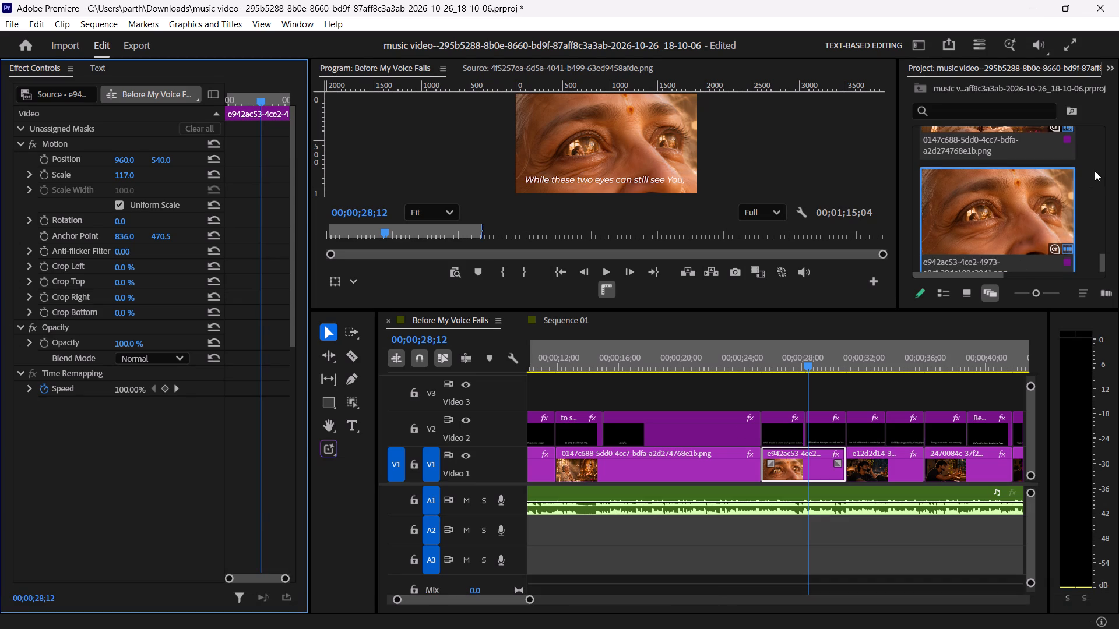
pyautogui.doubleClick(1082, 175)
pyautogui.doubleClick(169, 193)
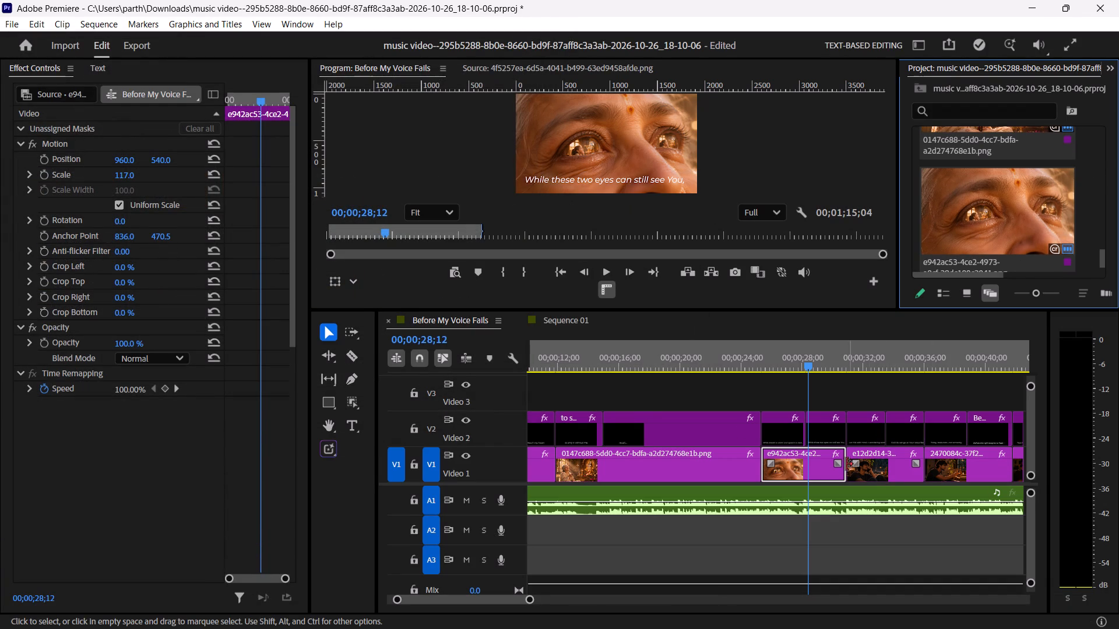
# Play through the close-up eyes clip on Video 1 and trim its end back to about 00;00;28;06, where the second subtitle line starts.
pyautogui.moveTo(791, 367); pyautogui.dragTo(781, 369)
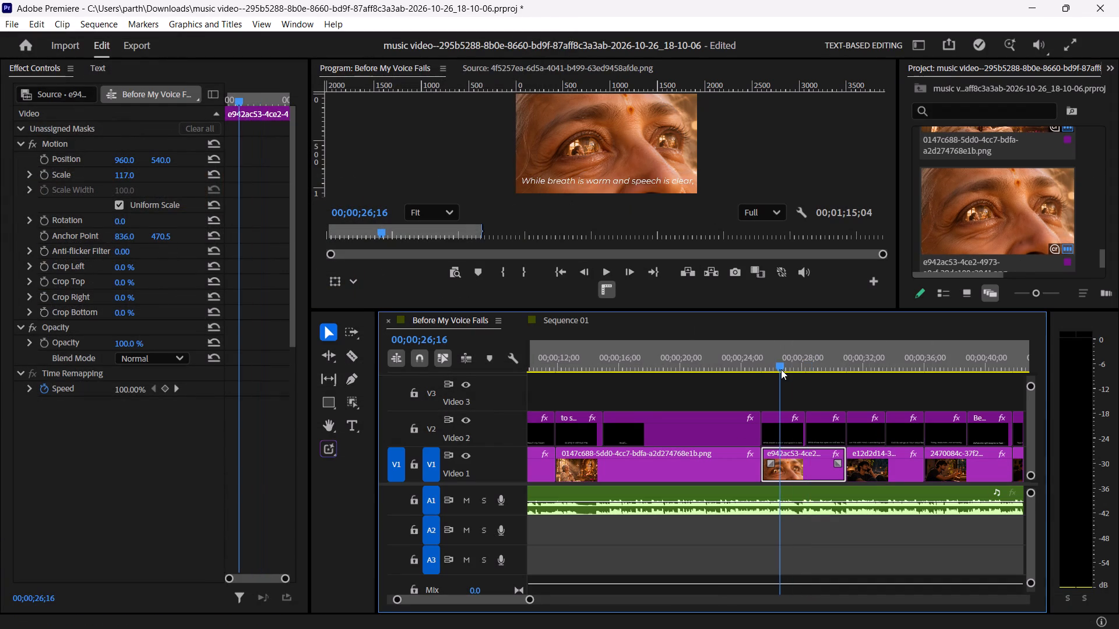
pyautogui.press('space')
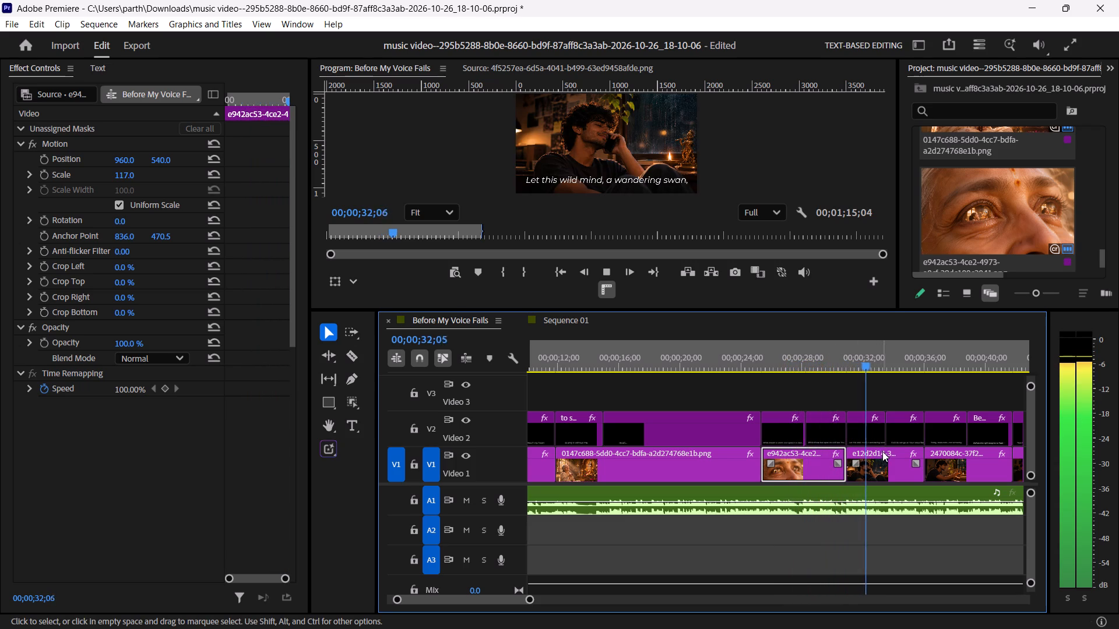
pyautogui.press('space')
pyautogui.moveTo(843, 458); pyautogui.dragTo(825, 458)
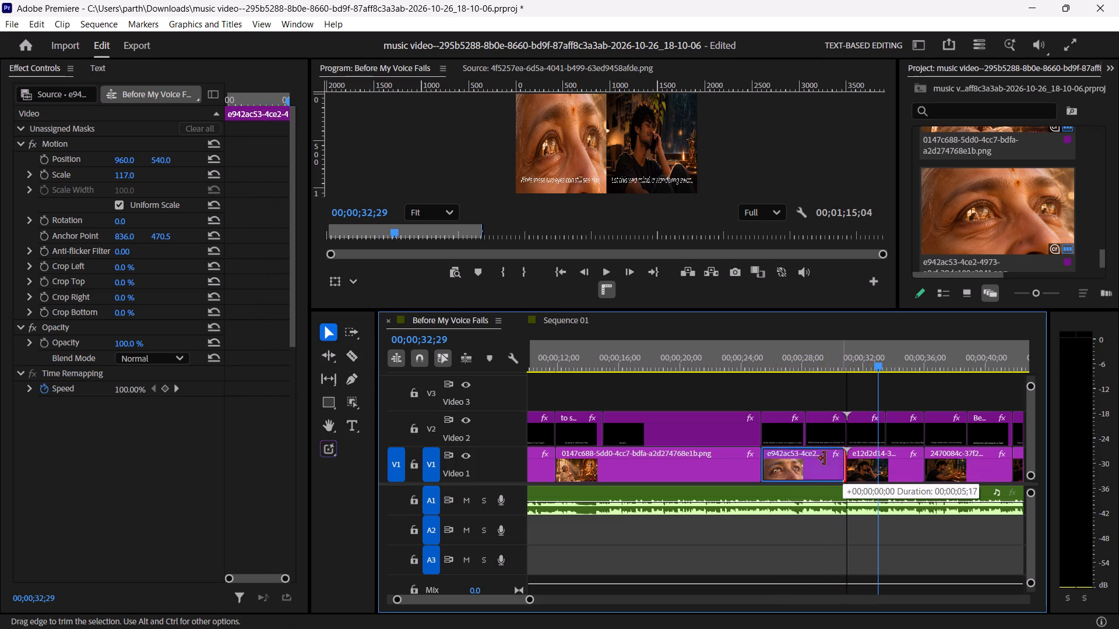
pyautogui.moveTo(825, 458); pyautogui.dragTo(804, 457)
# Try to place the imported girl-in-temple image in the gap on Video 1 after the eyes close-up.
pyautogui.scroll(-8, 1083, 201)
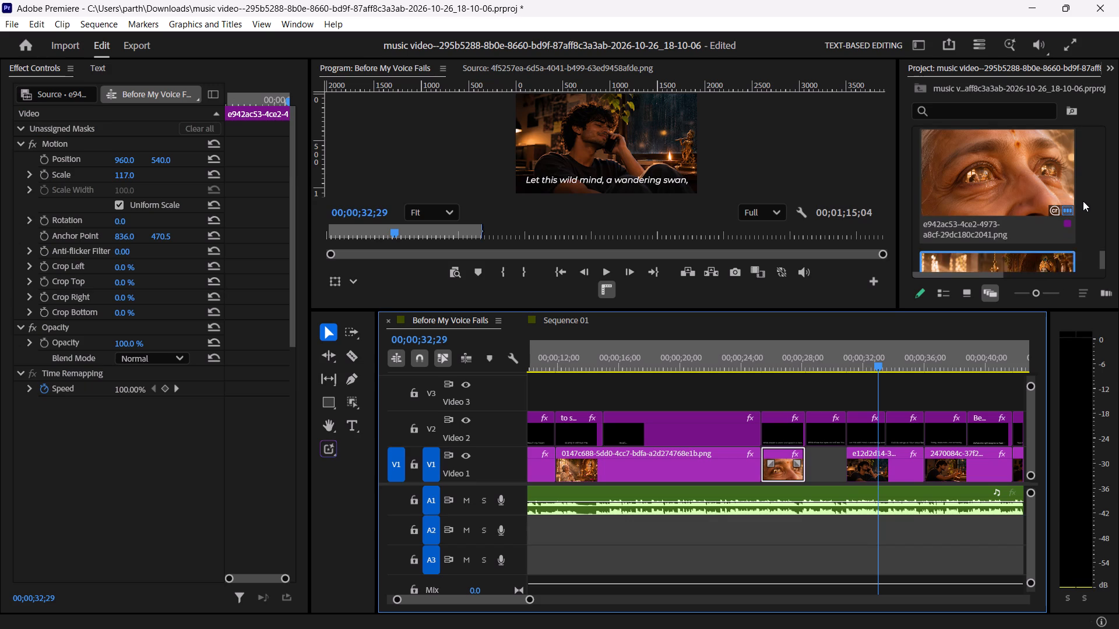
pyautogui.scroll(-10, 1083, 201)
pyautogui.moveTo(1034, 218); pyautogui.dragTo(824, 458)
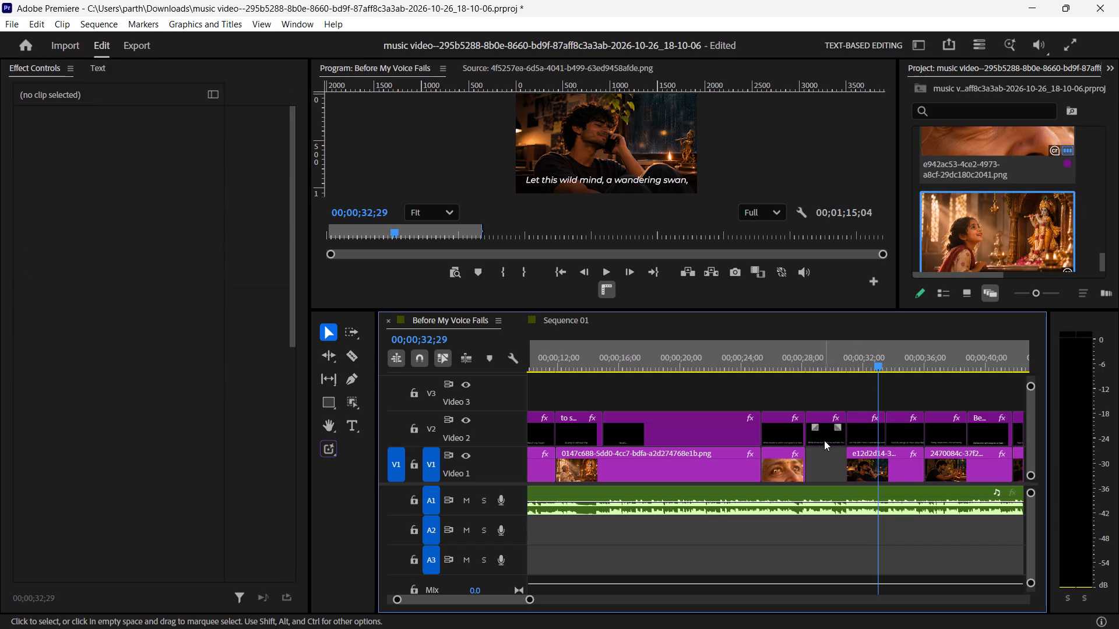
# Check Scene 2 in the Word script, then in Premiere Pro play the sequence from the elderly woman with Krishna through the Video 1 gap.
pyautogui.click(810, 551)
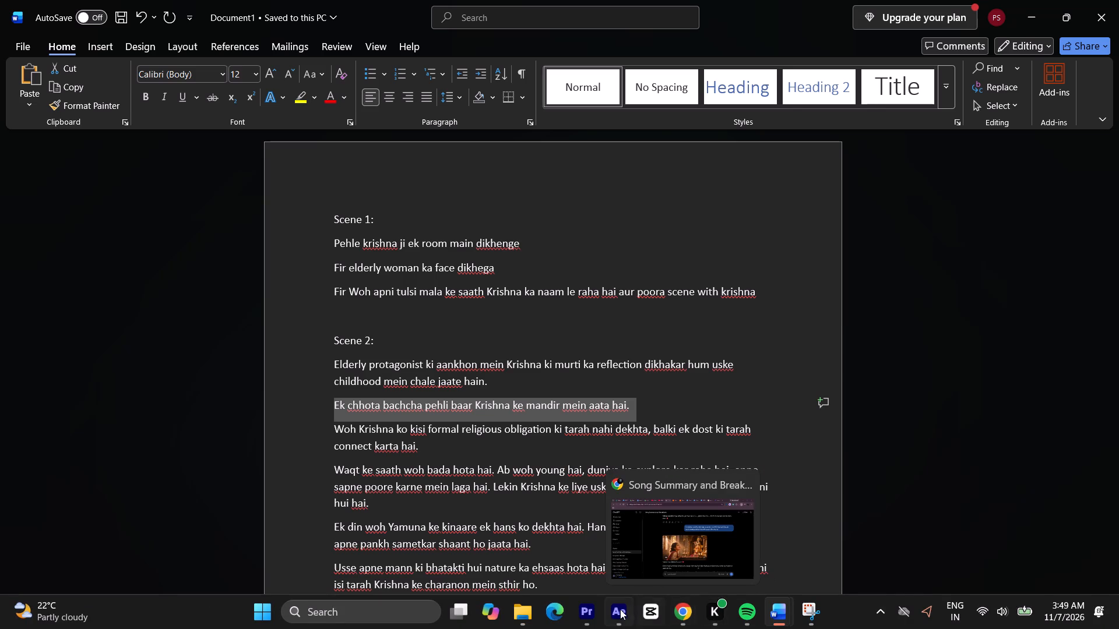
pyautogui.click(596, 614)
pyautogui.click(694, 463)
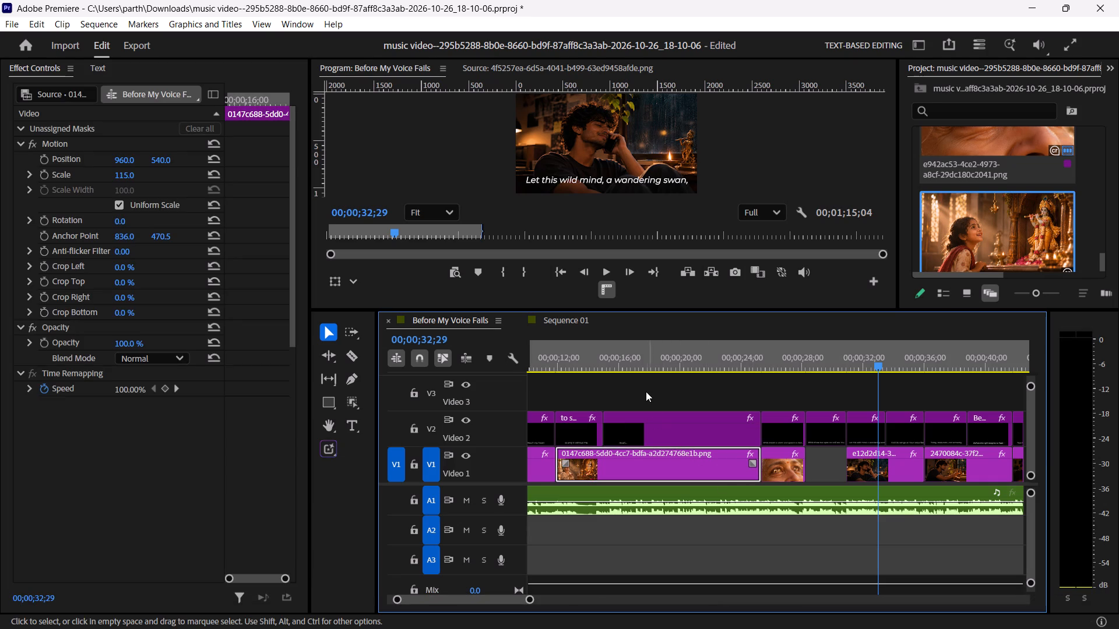
pyautogui.moveTo(631, 363); pyautogui.dragTo(589, 363)
pyautogui.press('space')
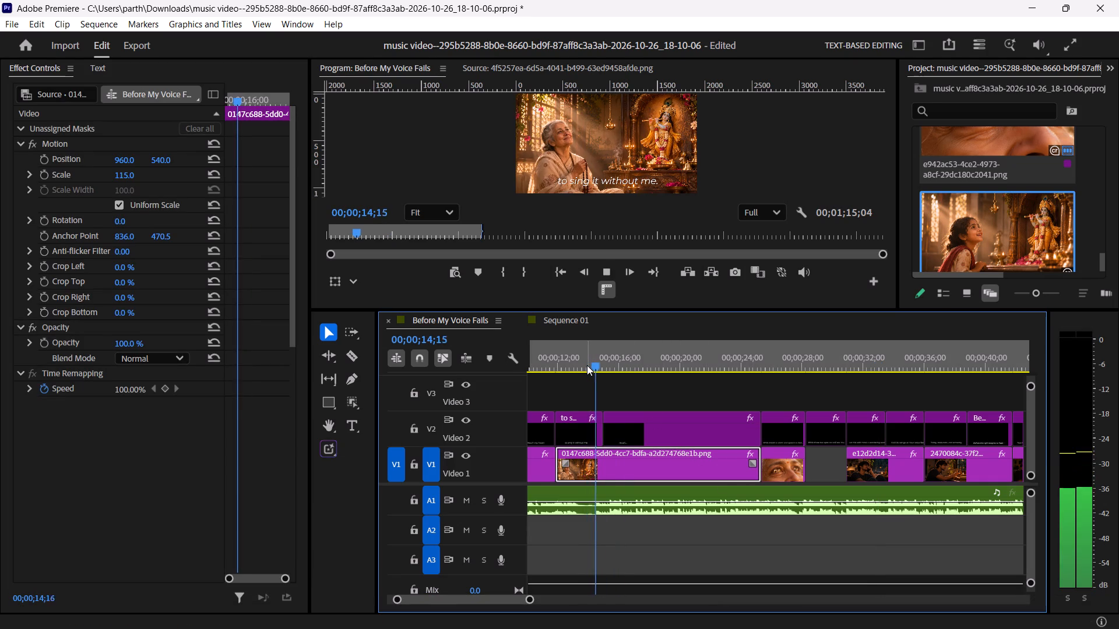
pyautogui.press('space')
pyautogui.moveTo(584, 363); pyautogui.dragTo(565, 363)
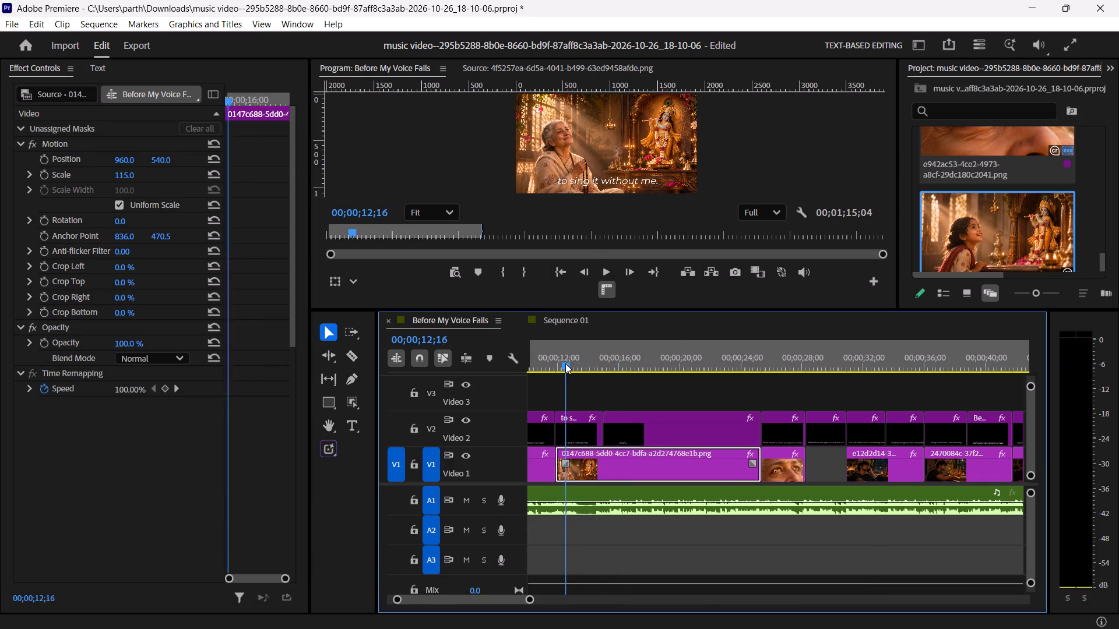
pyautogui.moveTo(565, 363); pyautogui.dragTo(559, 363)
pyautogui.press('space')
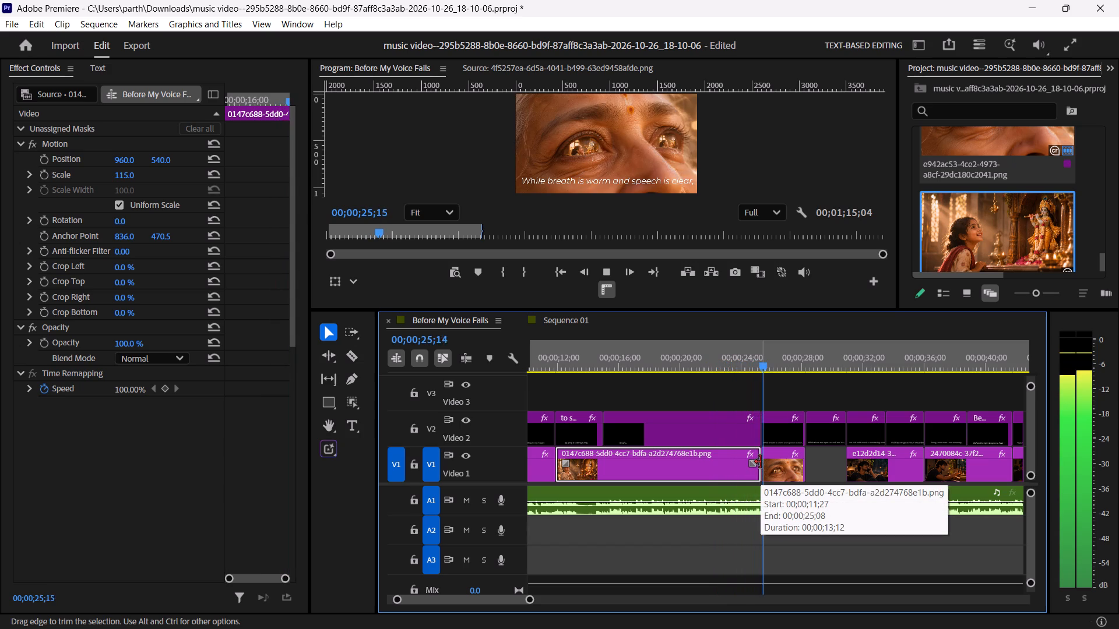
pyautogui.press('space')
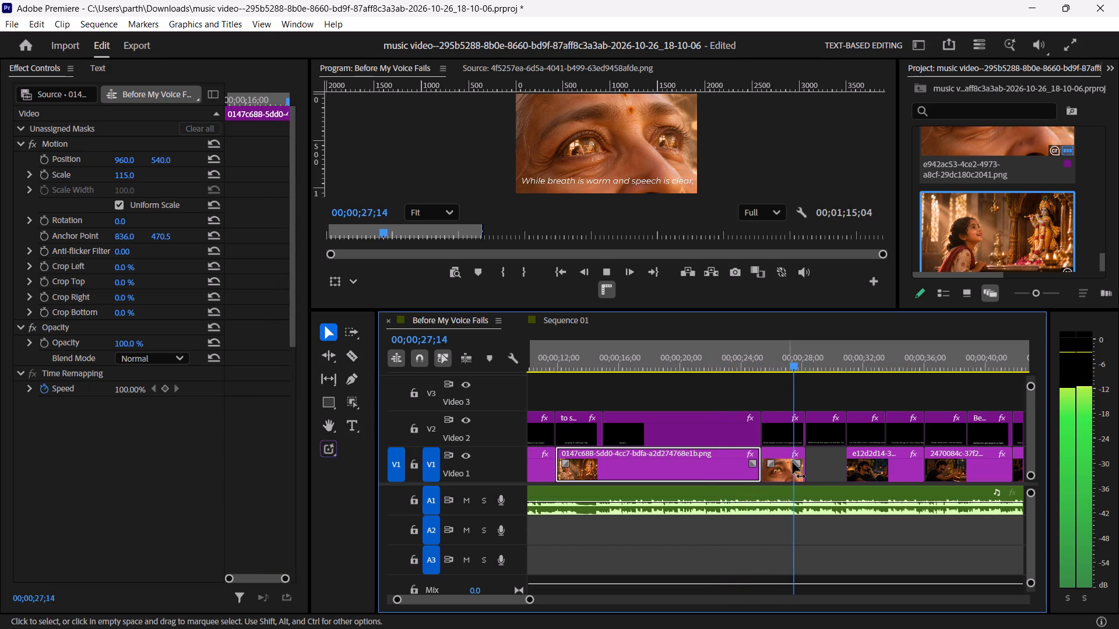
pyautogui.press('space')
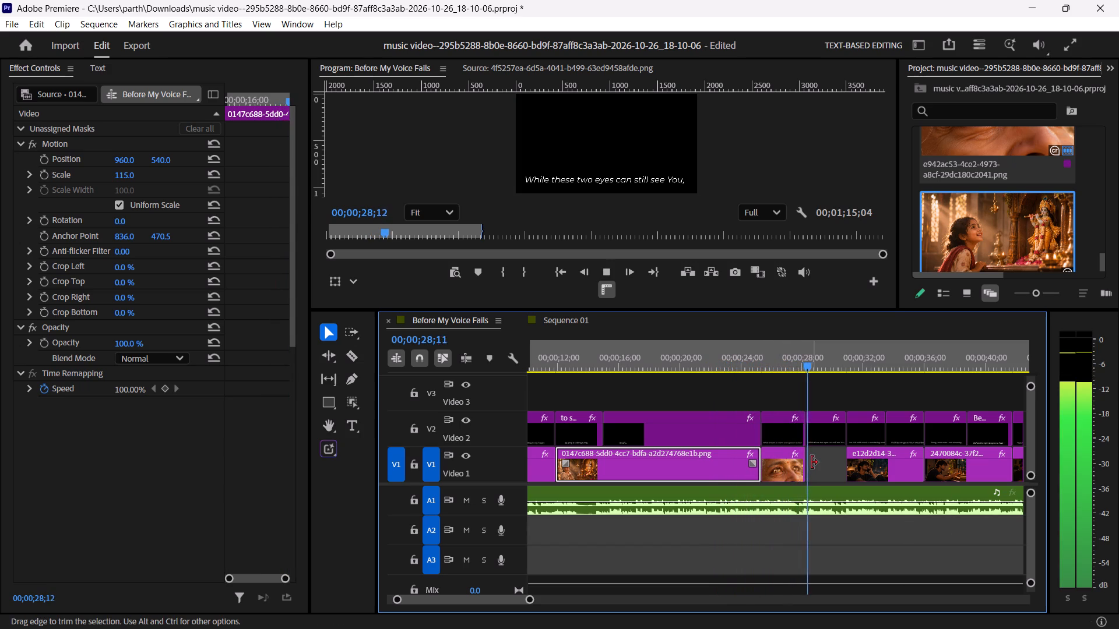
pyautogui.press('space')
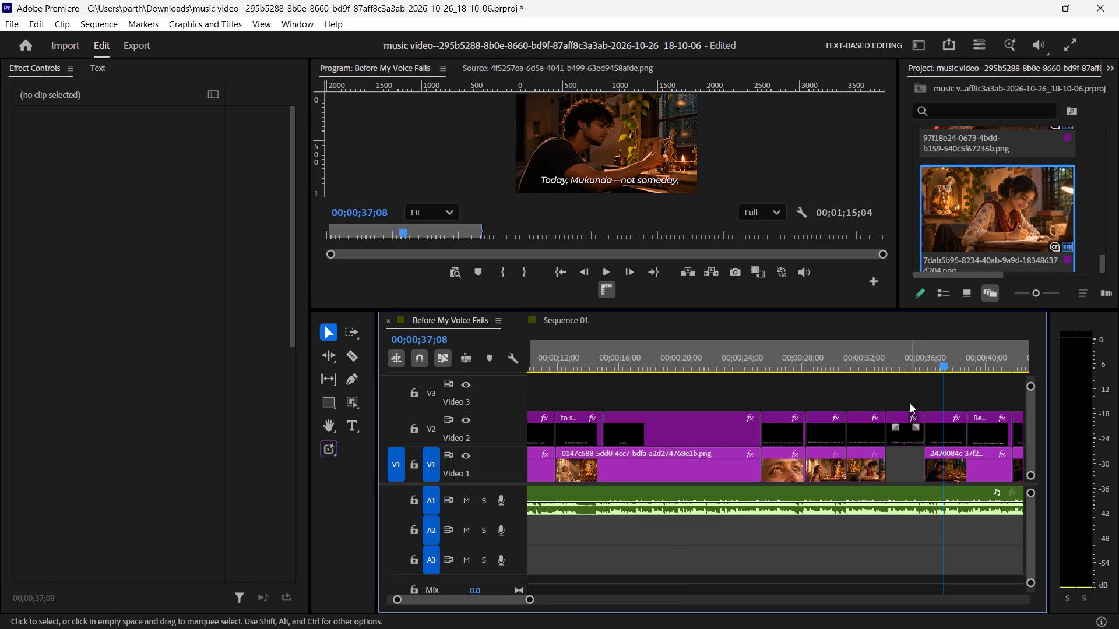
pyautogui.scroll(-13, 1008, 246)
pyautogui.doubleClick(1086, 213)
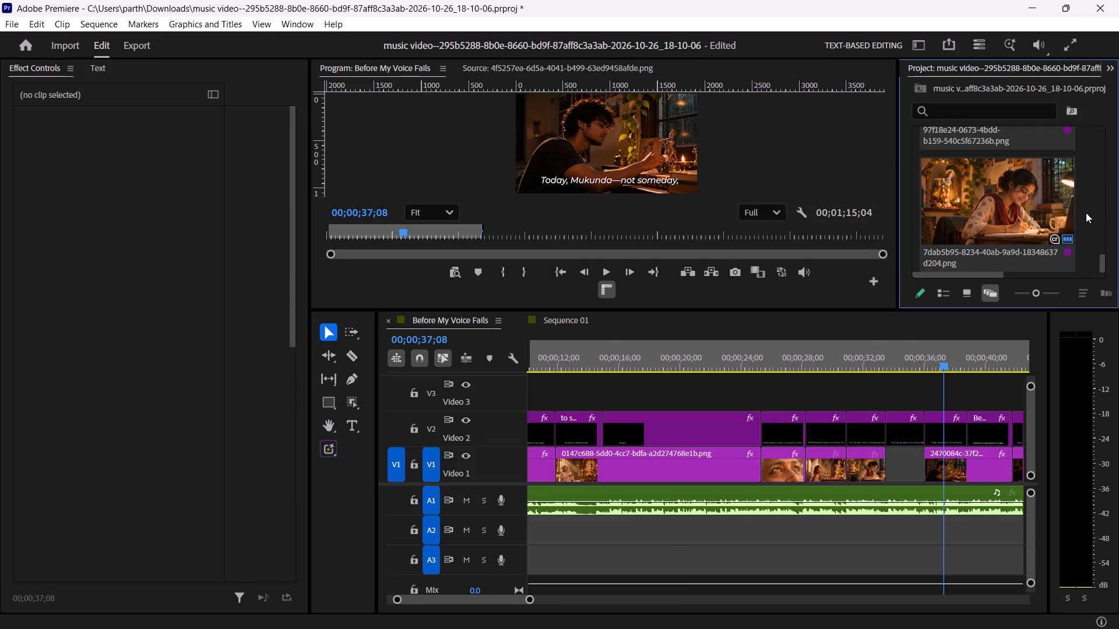
pyautogui.doubleClick(186, 215)
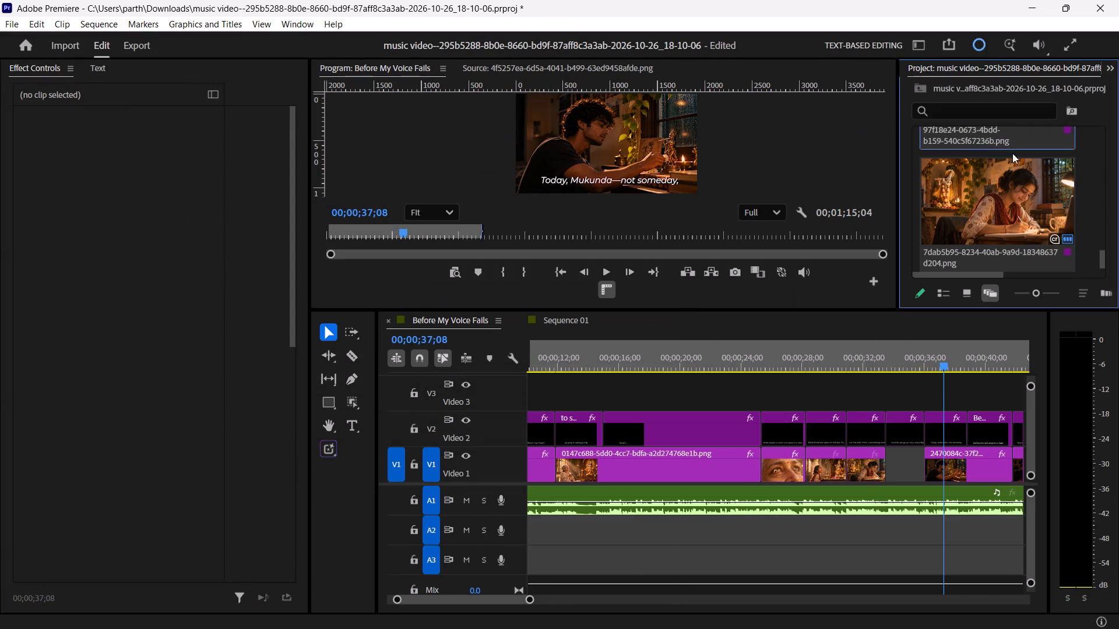
pyautogui.scroll(-20, 1072, 182)
pyautogui.moveTo(1004, 212); pyautogui.dragTo(901, 358)
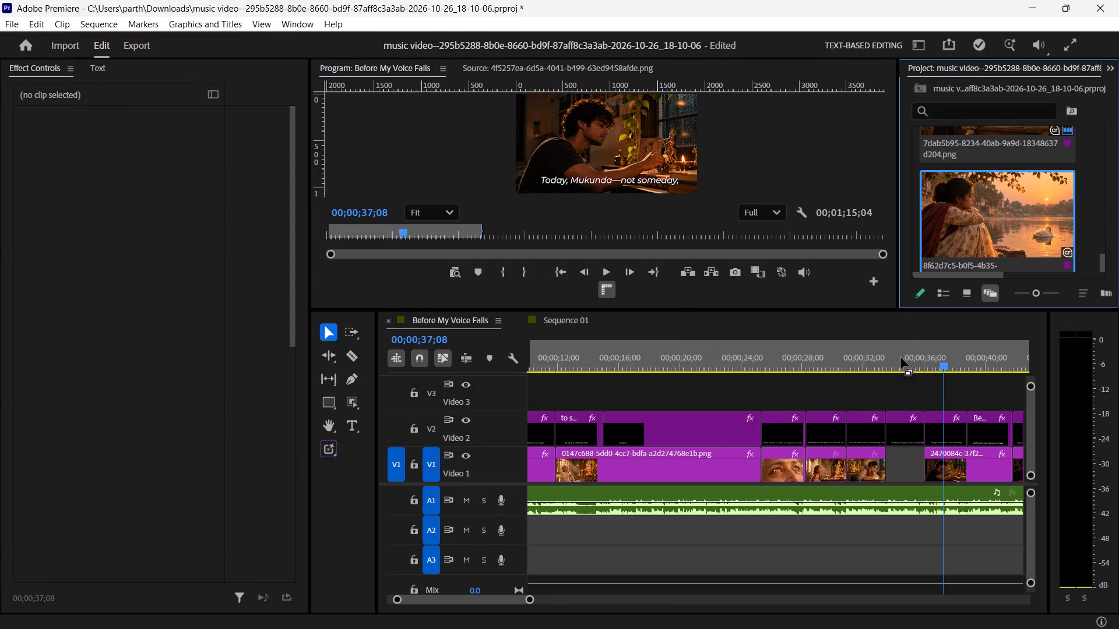
pyautogui.moveTo(901, 358); pyautogui.dragTo(885, 398)
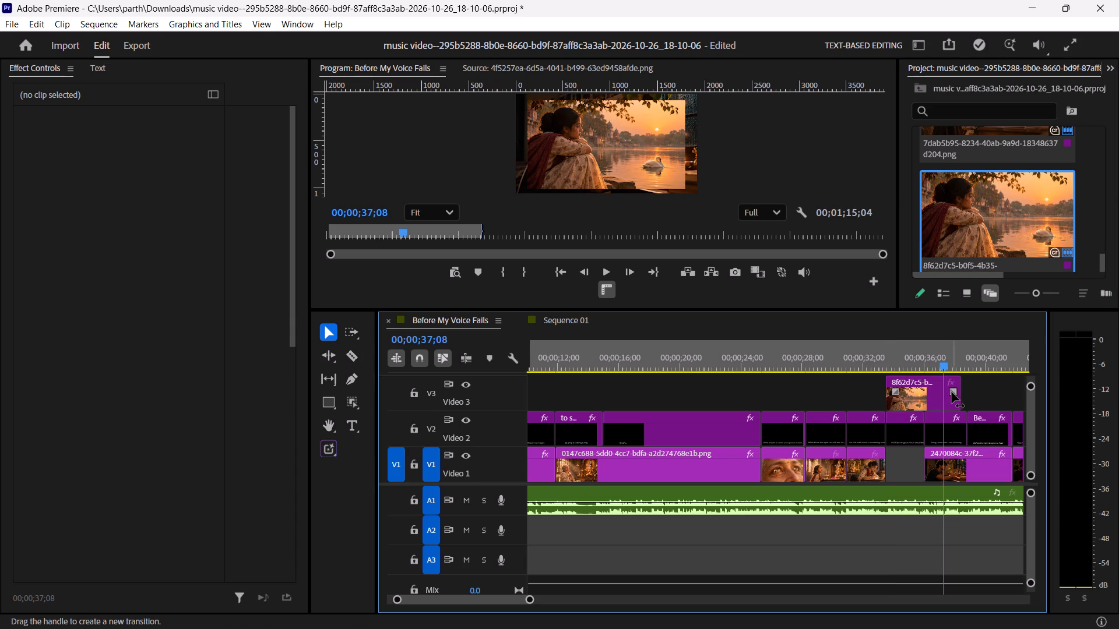
# Replace the Video 1 clip following the gap with the swan clip, filling the gap and extending to the end of the "Today, Mukunda" caption.
pyautogui.click(942, 471)
pyautogui.press('Delete')
pyautogui.moveTo(931, 388); pyautogui.dragTo(931, 448)
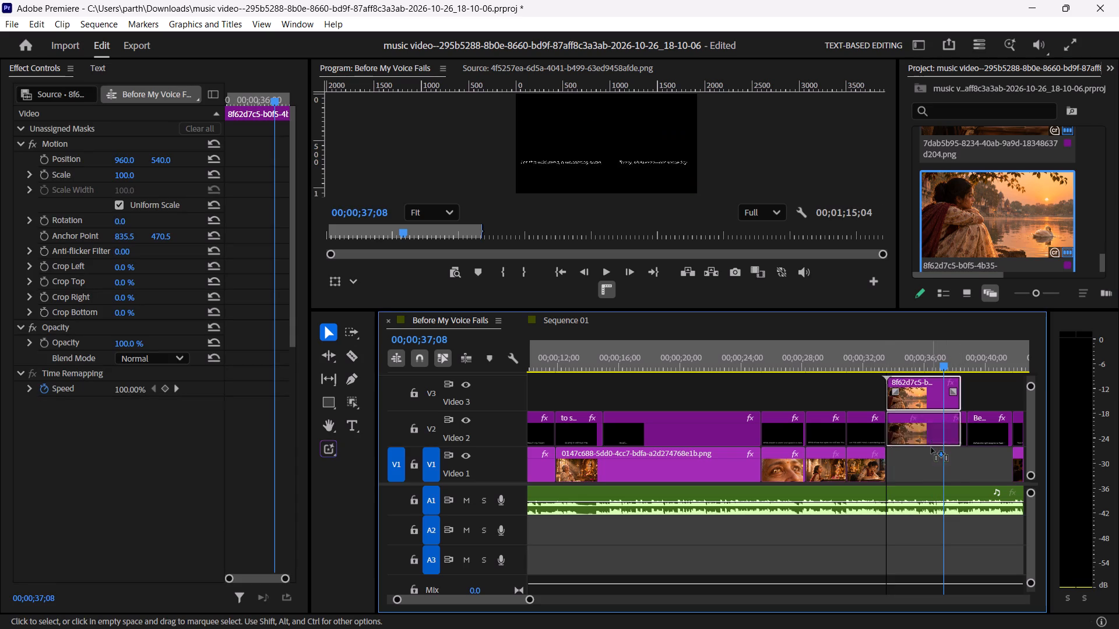
pyautogui.moveTo(931, 448); pyautogui.dragTo(931, 456)
pyautogui.moveTo(962, 462); pyautogui.dragTo(970, 462)
# Play back the sequence from the start of the swan clip through the following Video 1 gap into the next clip.
pyautogui.moveTo(944, 372); pyautogui.dragTo(892, 373)
pyautogui.click(885, 365)
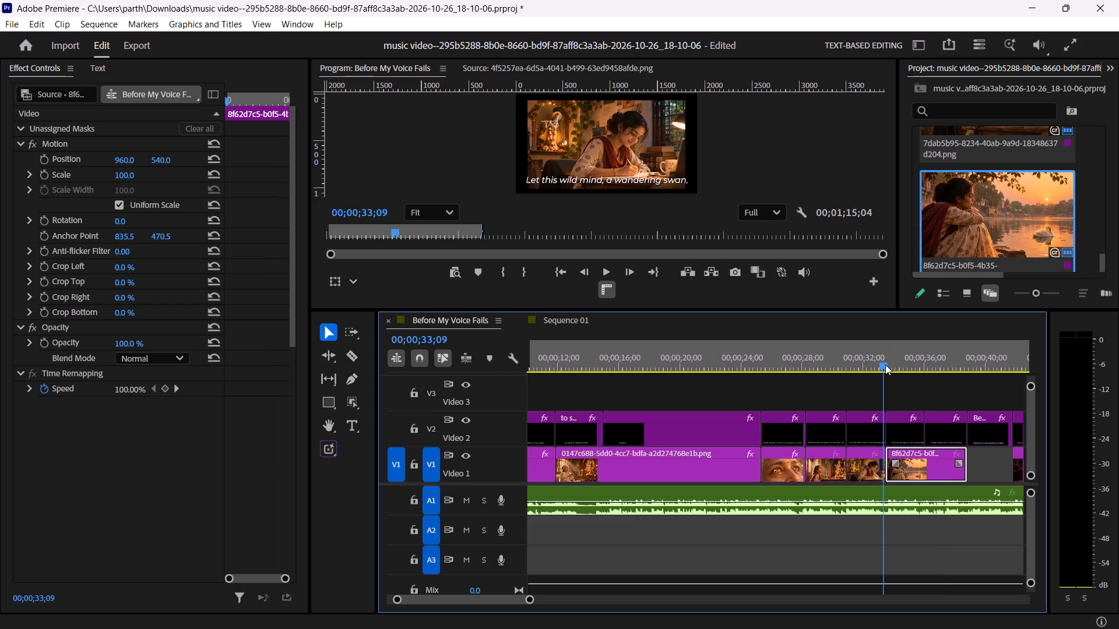
pyautogui.click(885, 365)
pyautogui.press('space')
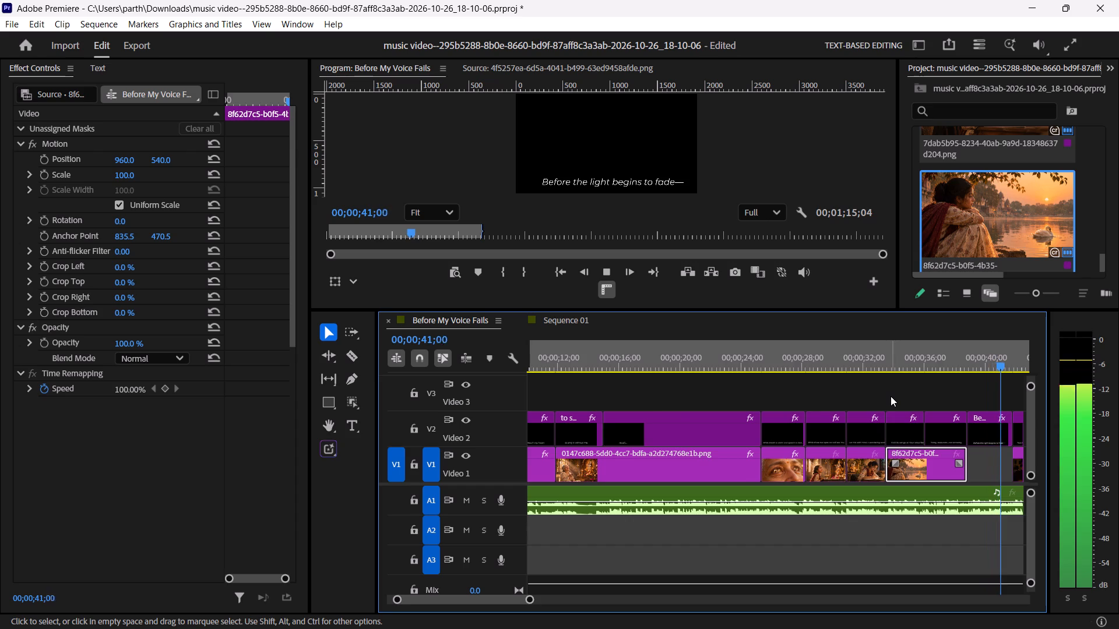
pyautogui.press('space')
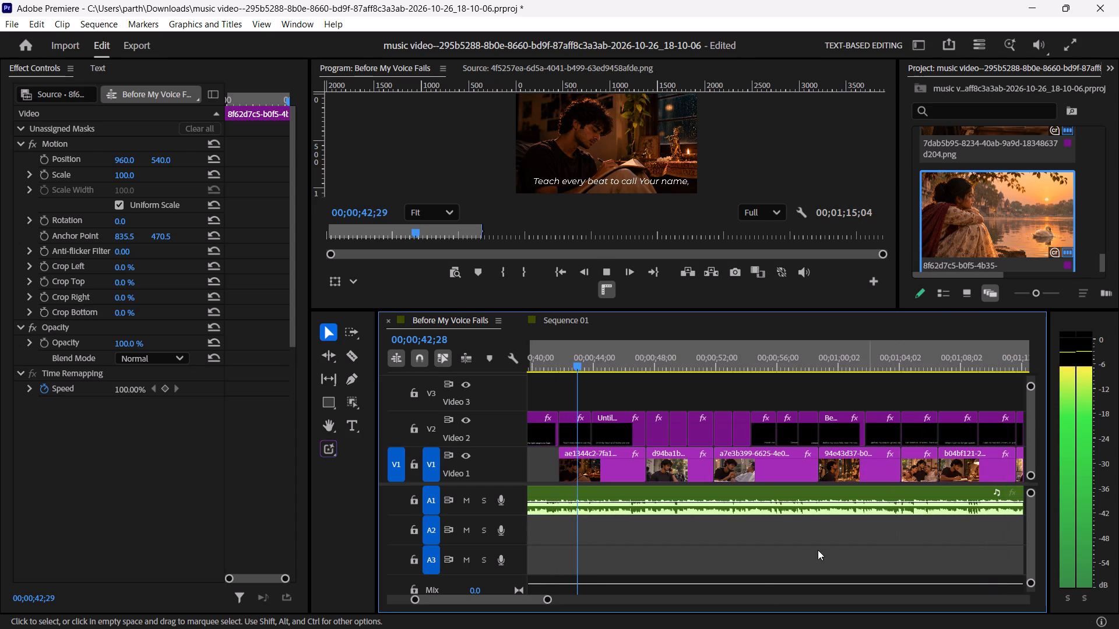
# Switch to the scenes.docx lyrics in Word and find the closing lines of Scene 2 before Scene 3.
pyautogui.click(741, 553)
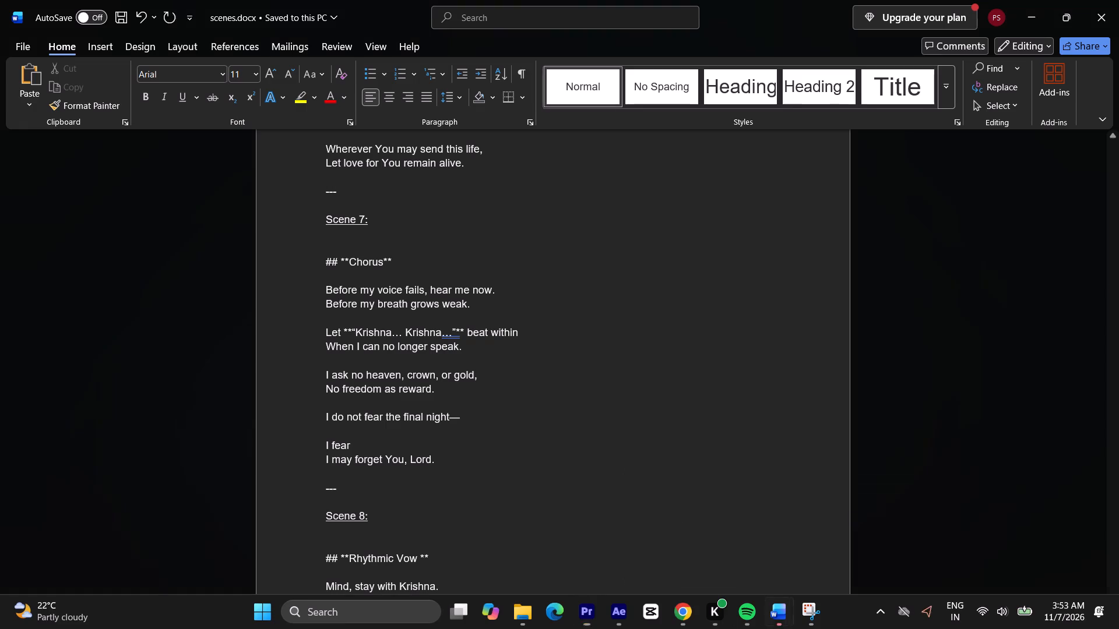
pyautogui.scroll(20, 447, 457)
pyautogui.scroll(2, 447, 457)
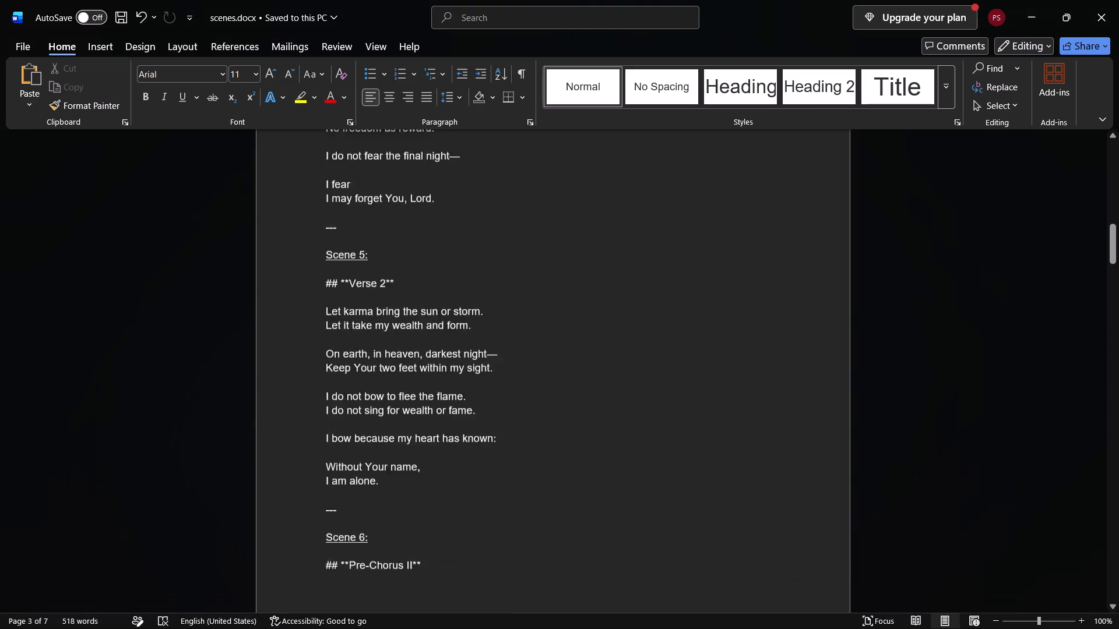
pyautogui.scroll(20, 451, 475)
pyautogui.scroll(2, 451, 475)
pyautogui.scroll(-4, 453, 461)
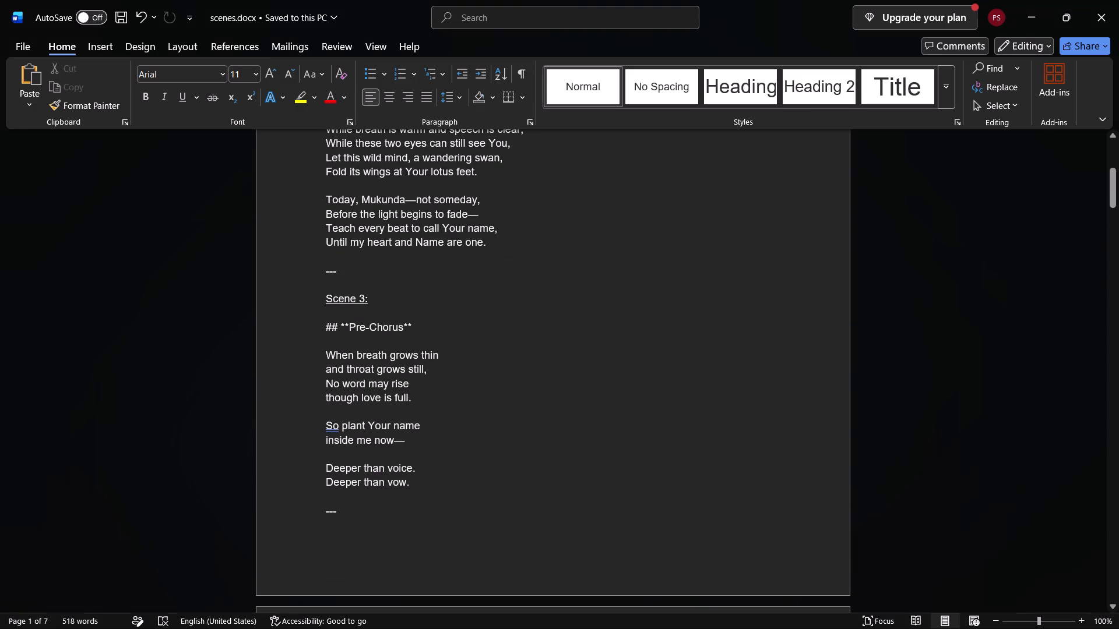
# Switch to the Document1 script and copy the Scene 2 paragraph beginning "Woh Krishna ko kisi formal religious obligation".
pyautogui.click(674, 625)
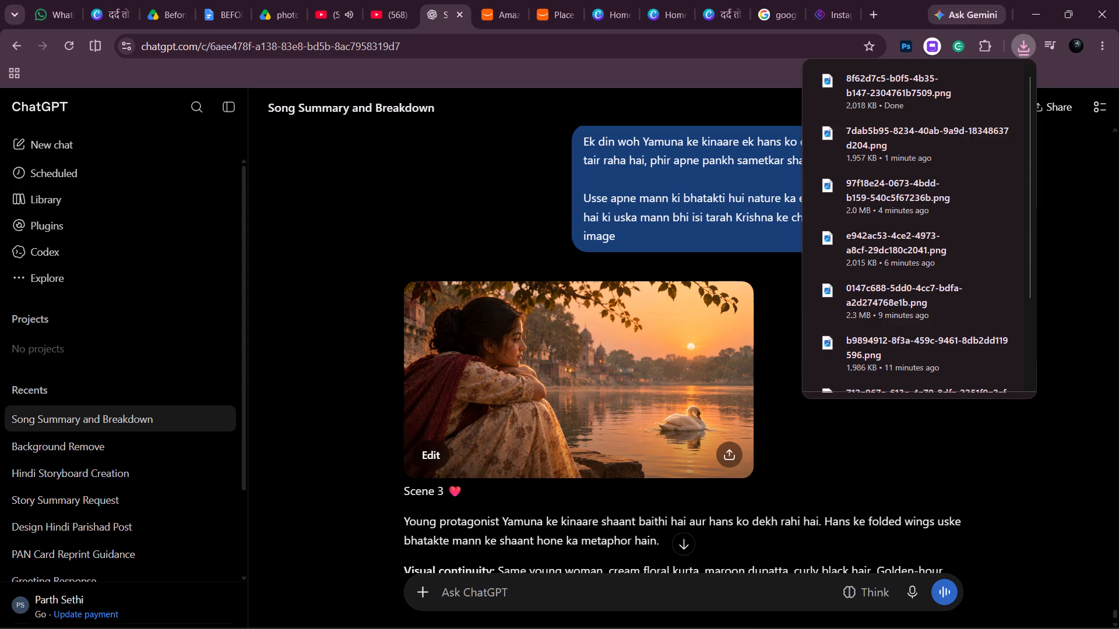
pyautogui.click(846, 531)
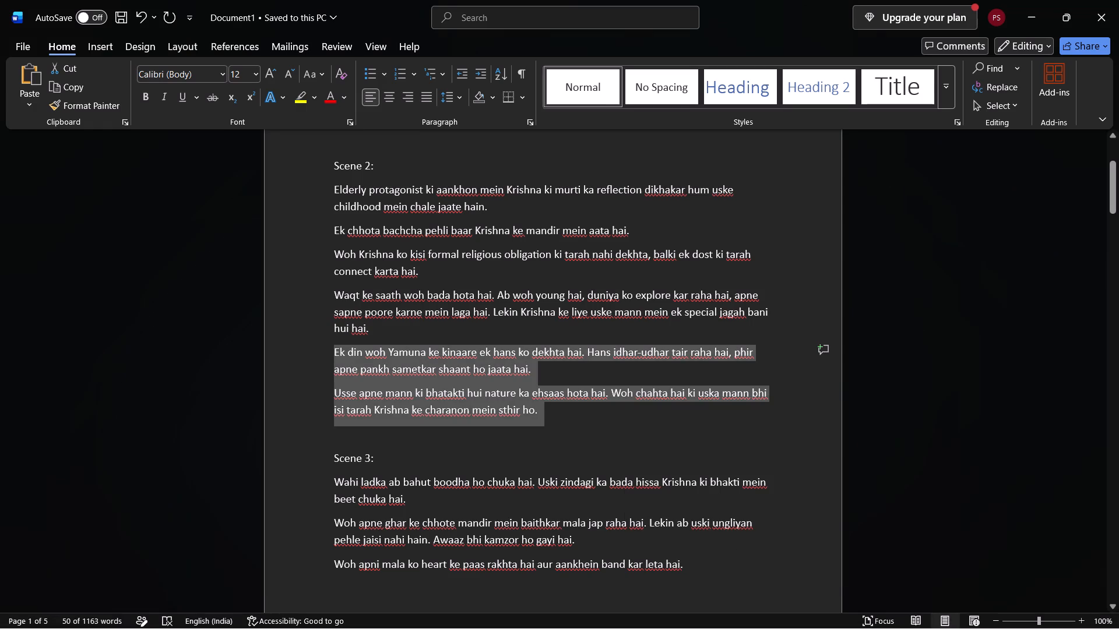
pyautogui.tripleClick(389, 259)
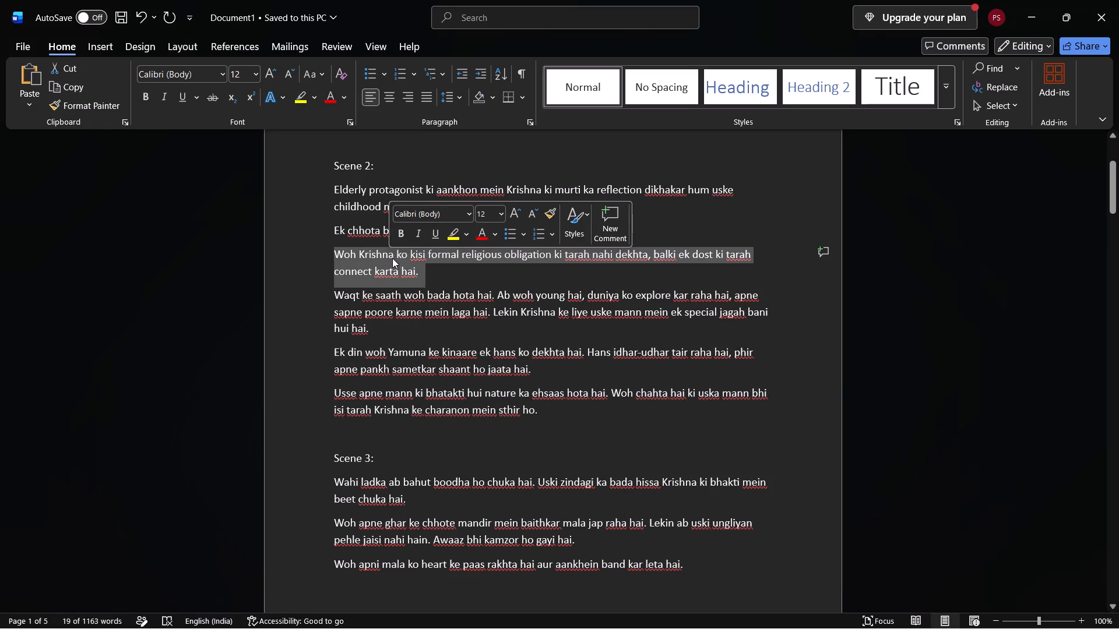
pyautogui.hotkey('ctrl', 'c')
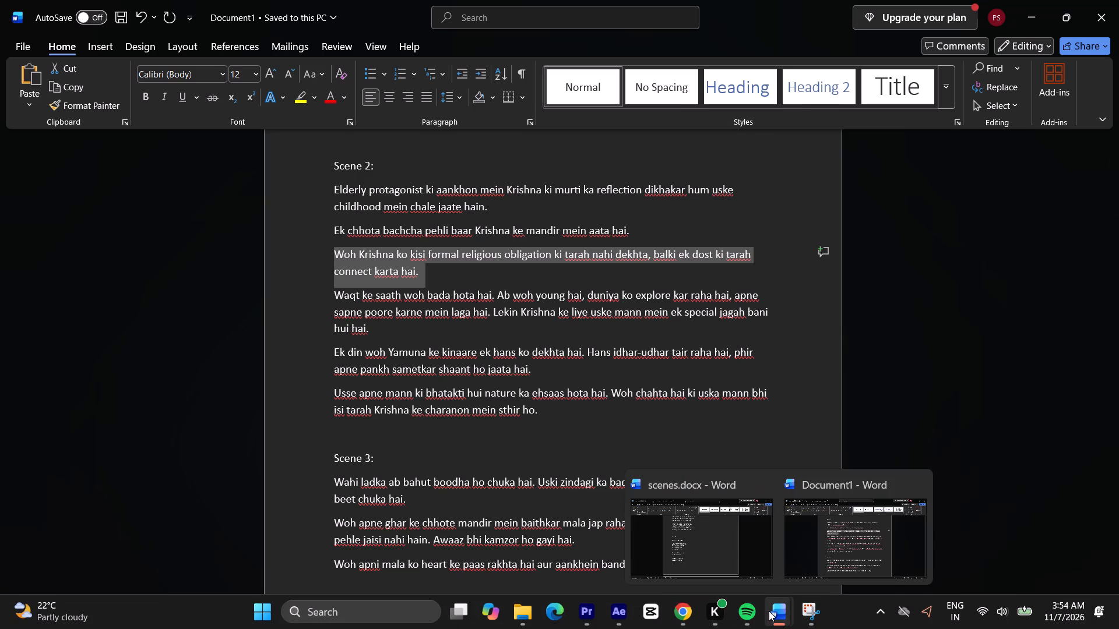
# In scenes.docx, copy the Scene 2 lines "Before the light begins to fade—" and "Teach every beat to call Your name,".
pyautogui.click(722, 532)
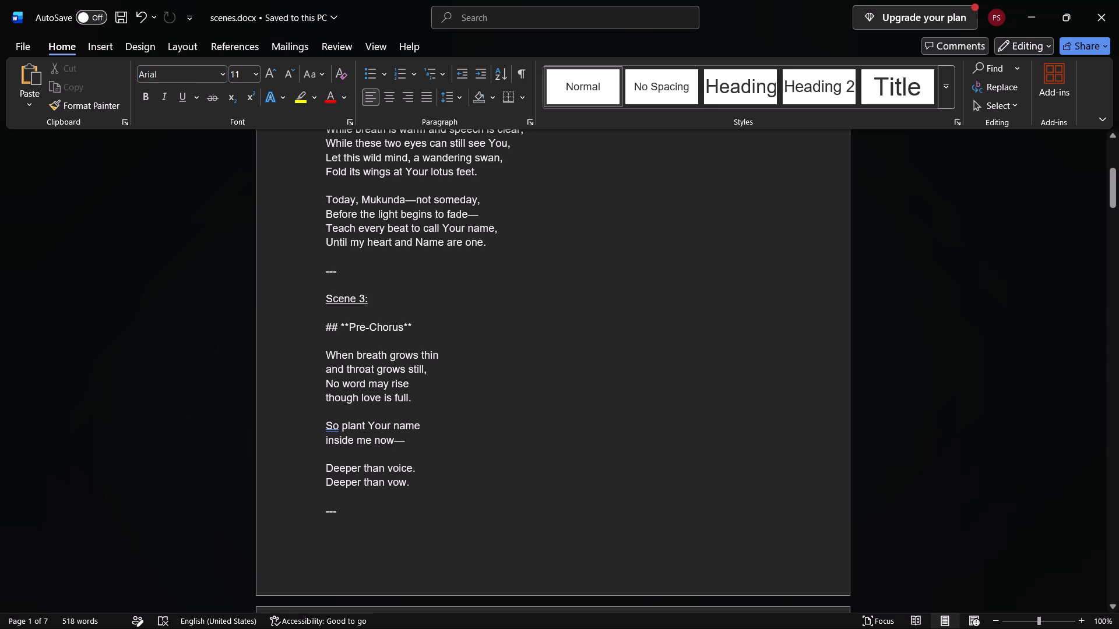
pyautogui.tripleClick(414, 209)
pyautogui.click(415, 209)
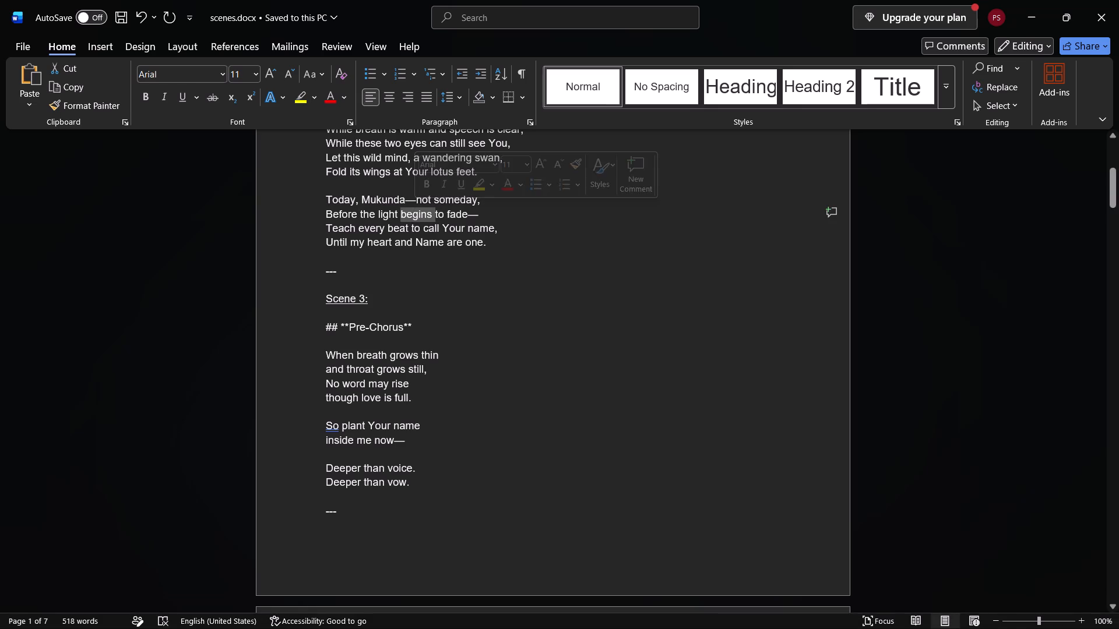
pyautogui.moveTo(326, 208); pyautogui.dragTo(420, 213)
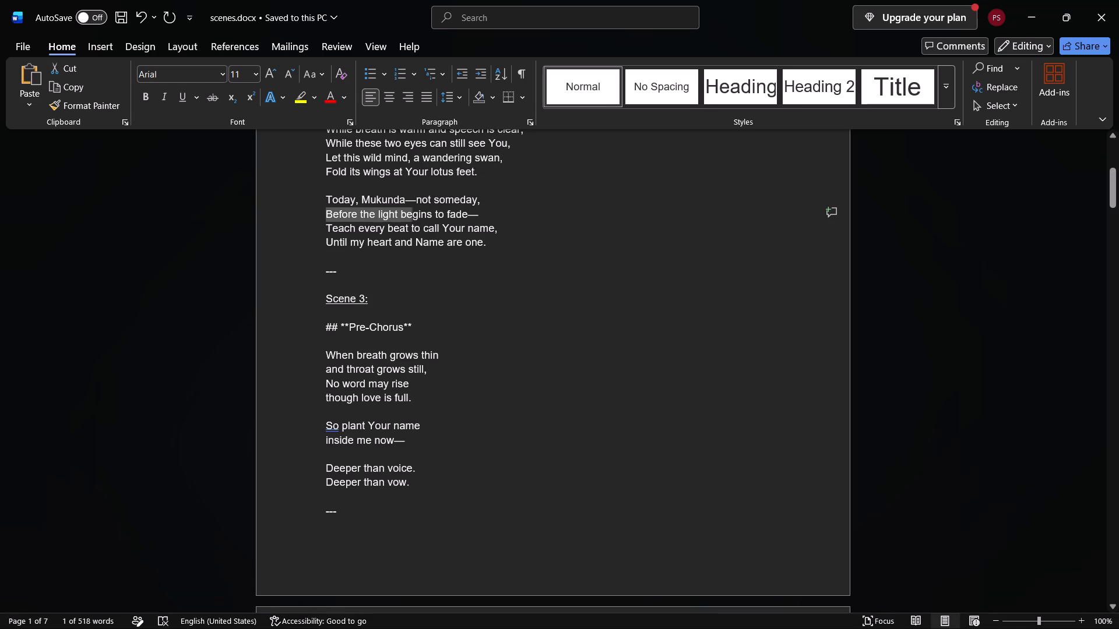
pyautogui.moveTo(420, 213); pyautogui.dragTo(500, 229)
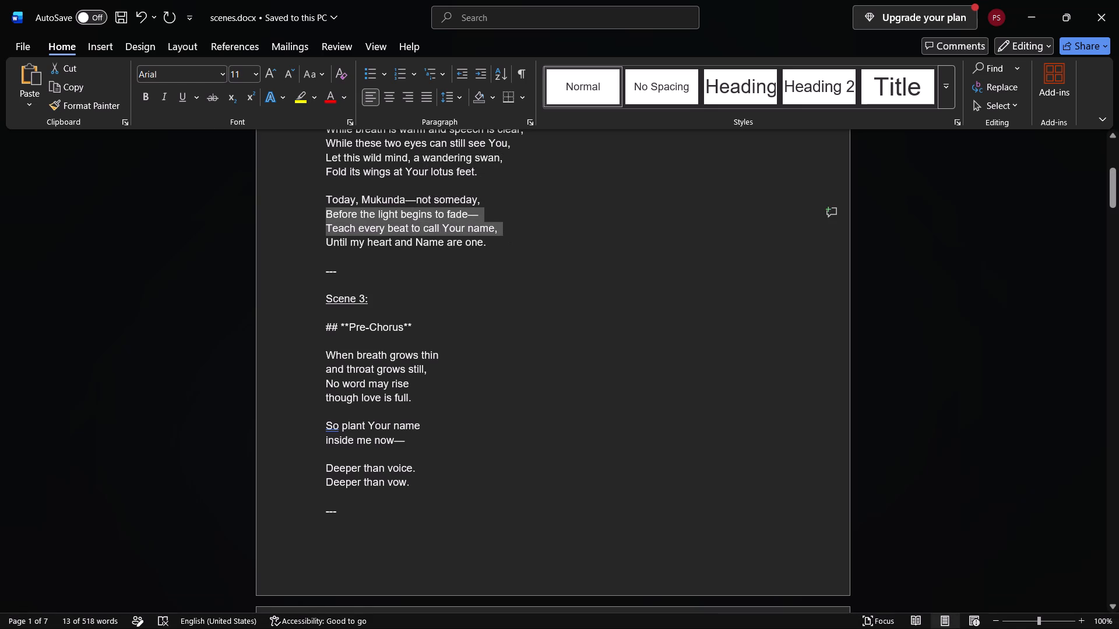
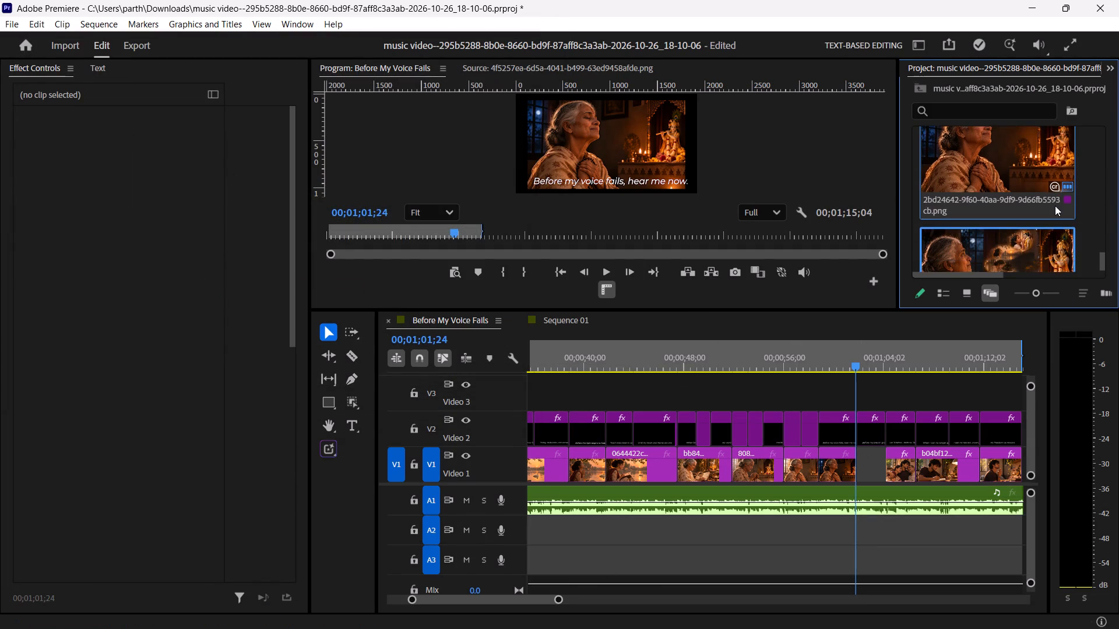
pyautogui.scroll(-13, 1055, 206)
pyautogui.moveTo(1018, 215); pyautogui.dragTo(873, 429)
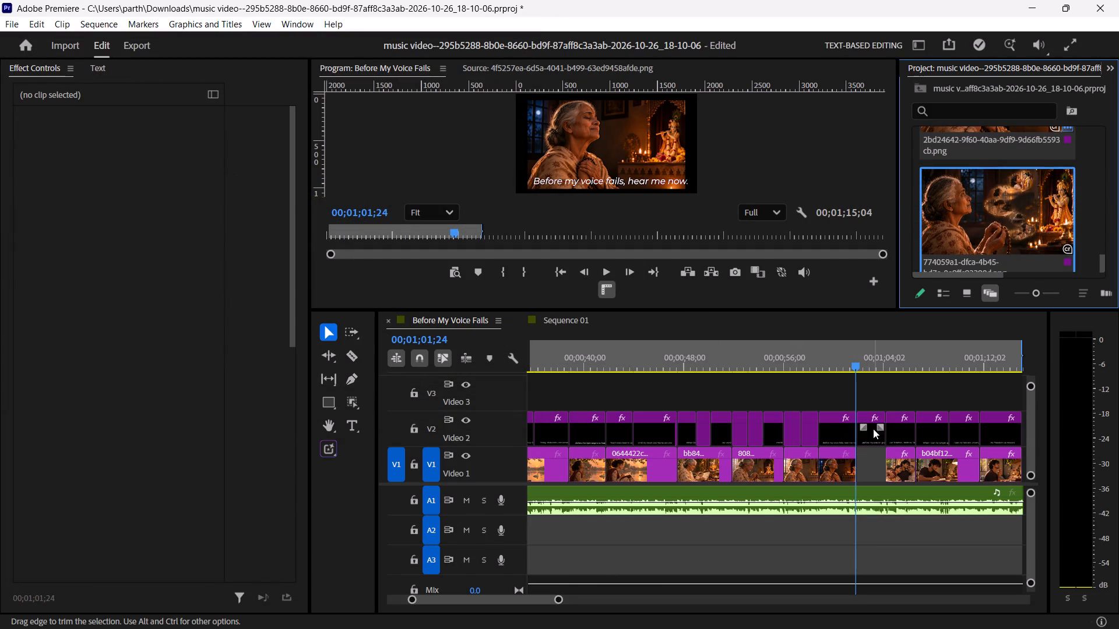
pyautogui.moveTo(873, 429); pyautogui.dragTo(877, 408)
pyautogui.moveTo(995, 198); pyautogui.dragTo(858, 397)
pyautogui.moveTo(857, 358); pyautogui.dragTo(820, 365)
pyautogui.press('space')
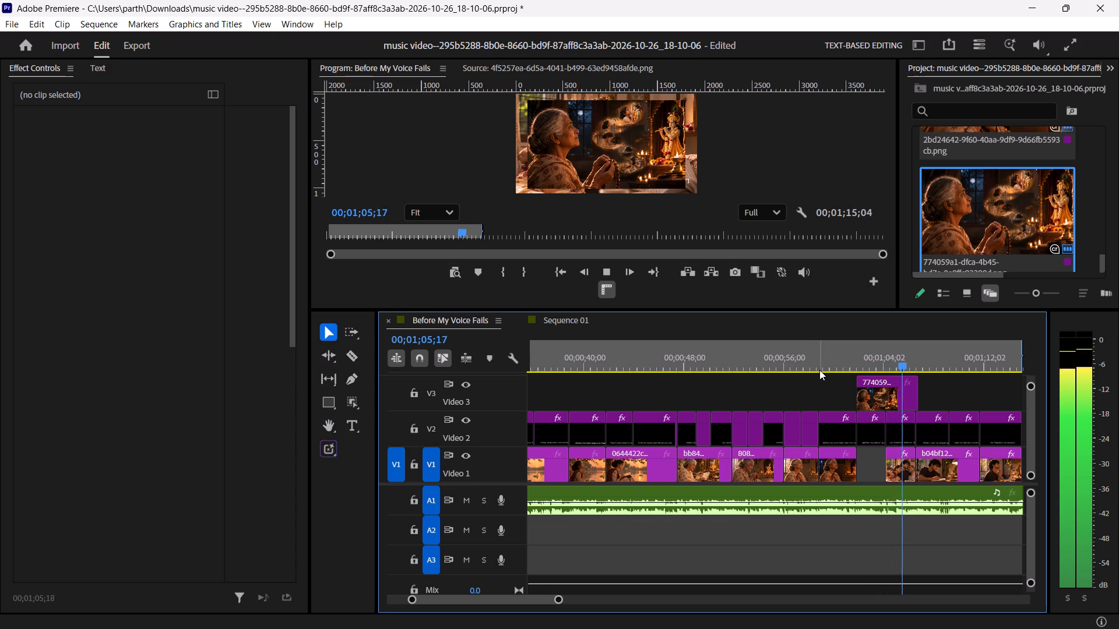
pyautogui.press('space')
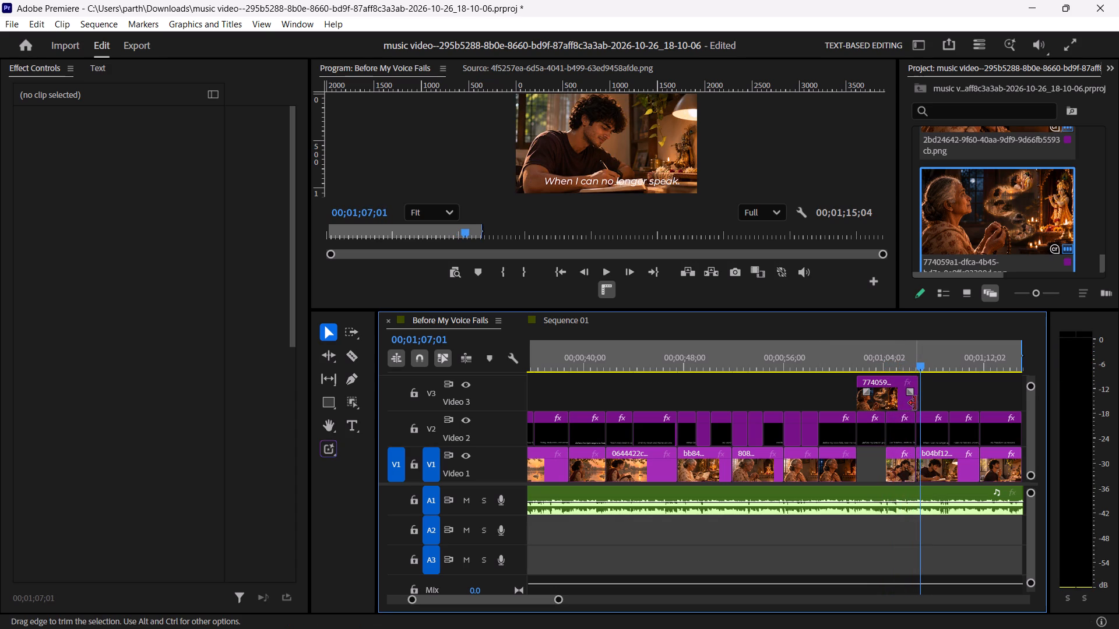
pyautogui.click(917, 401)
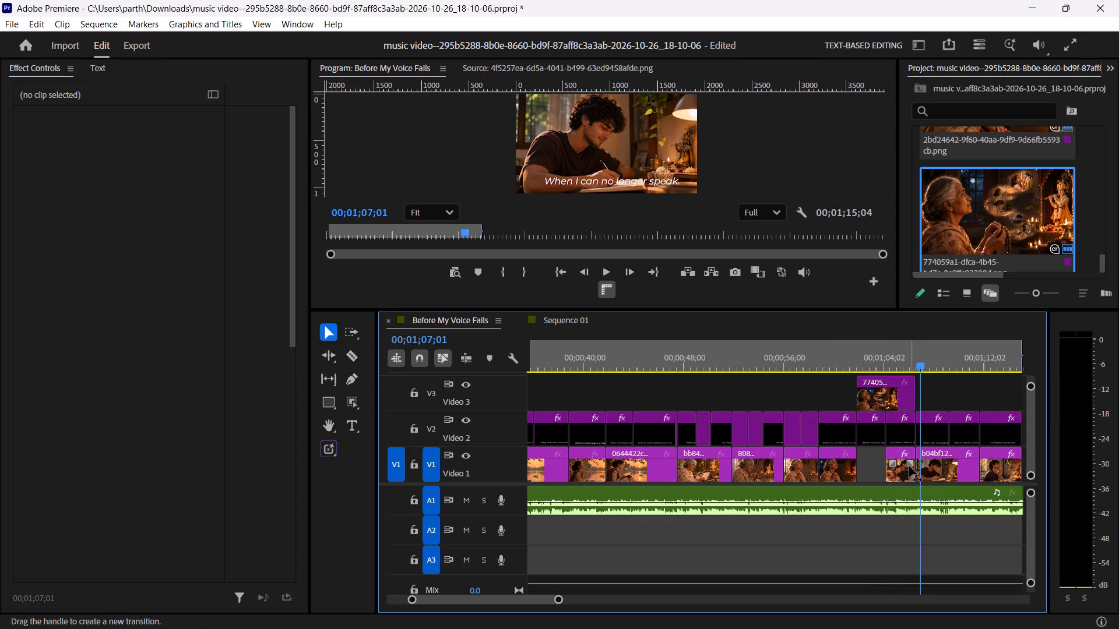
# Delete the Video 1 clip beneath the mala-memories image and move the image down into the gap on Video 1.
pyautogui.click(909, 466)
pyautogui.click(905, 475)
pyautogui.press('Delete')
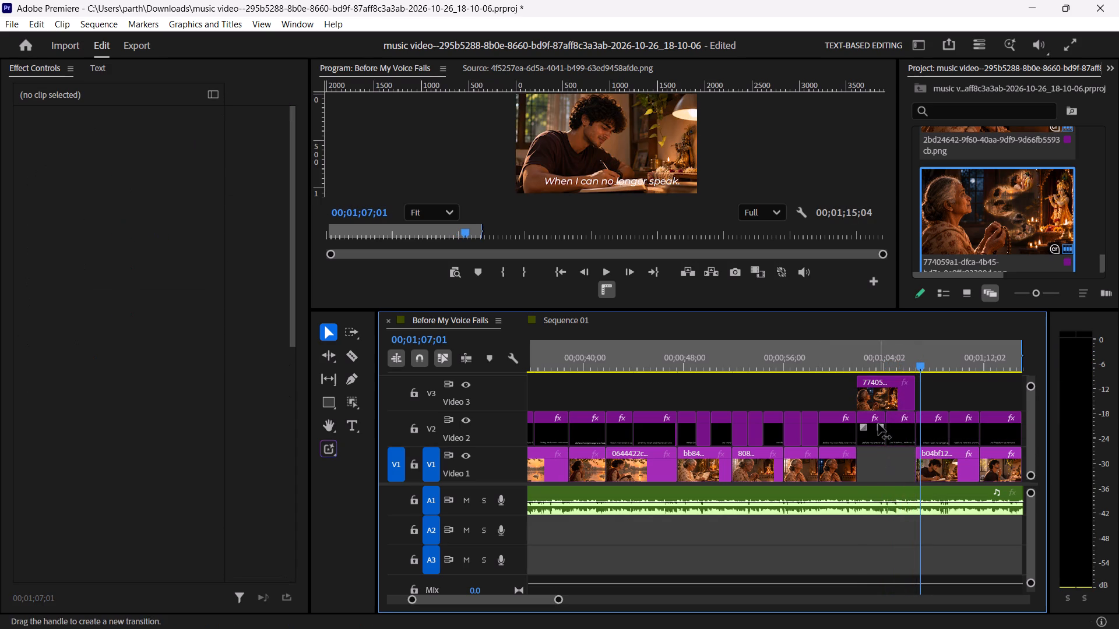
pyautogui.moveTo(883, 390); pyautogui.dragTo(877, 458)
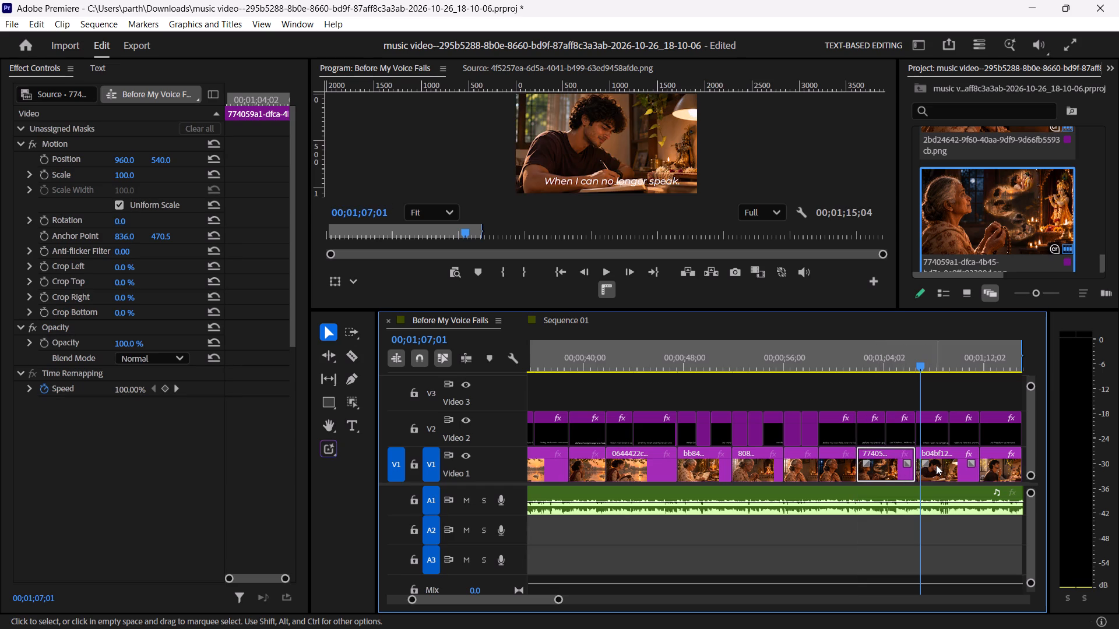
# Compare the Scene 4 chorus lyrics in scenes.docx with playback of the clips from the "Before my voice fails, hear me now." caption onward.
pyautogui.click(936, 465)
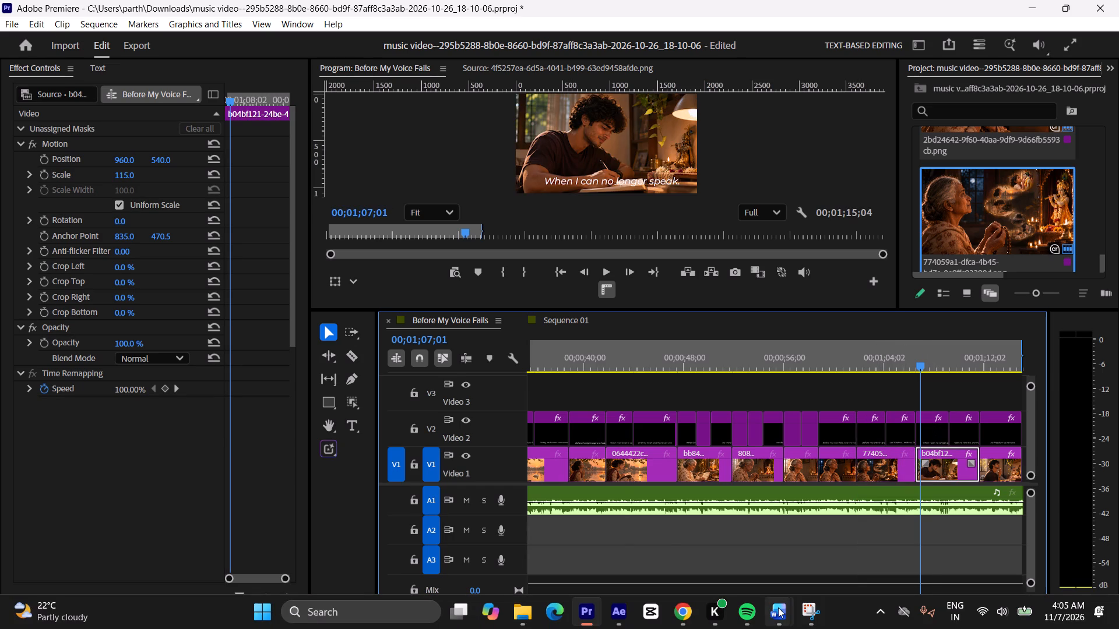
pyautogui.click(726, 561)
pyautogui.scroll(-9, 570, 490)
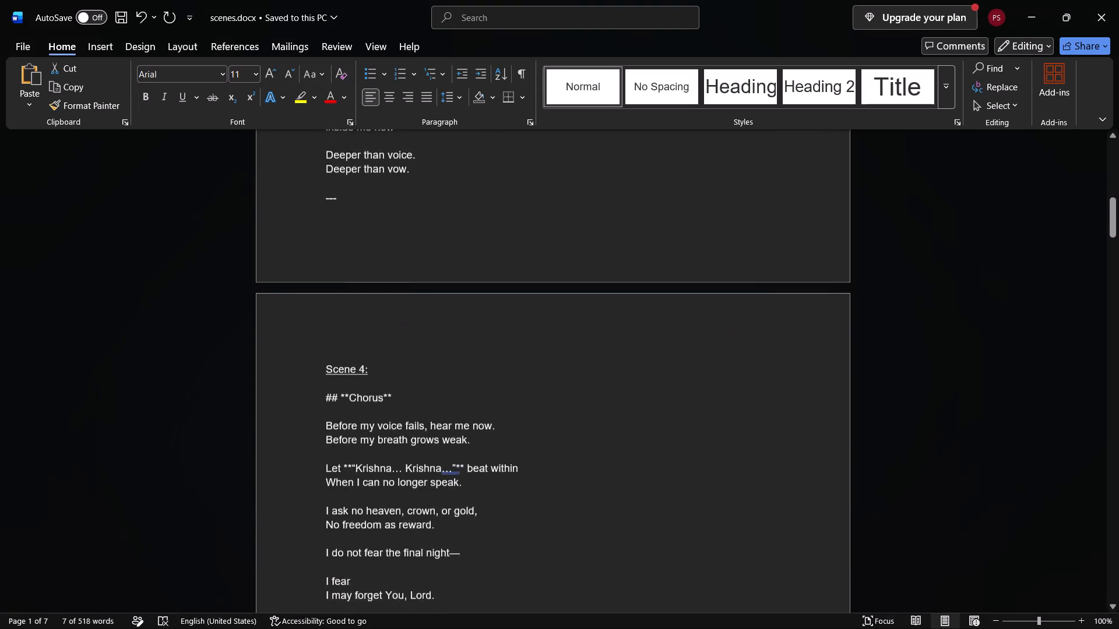
pyautogui.scroll(-3, 569, 490)
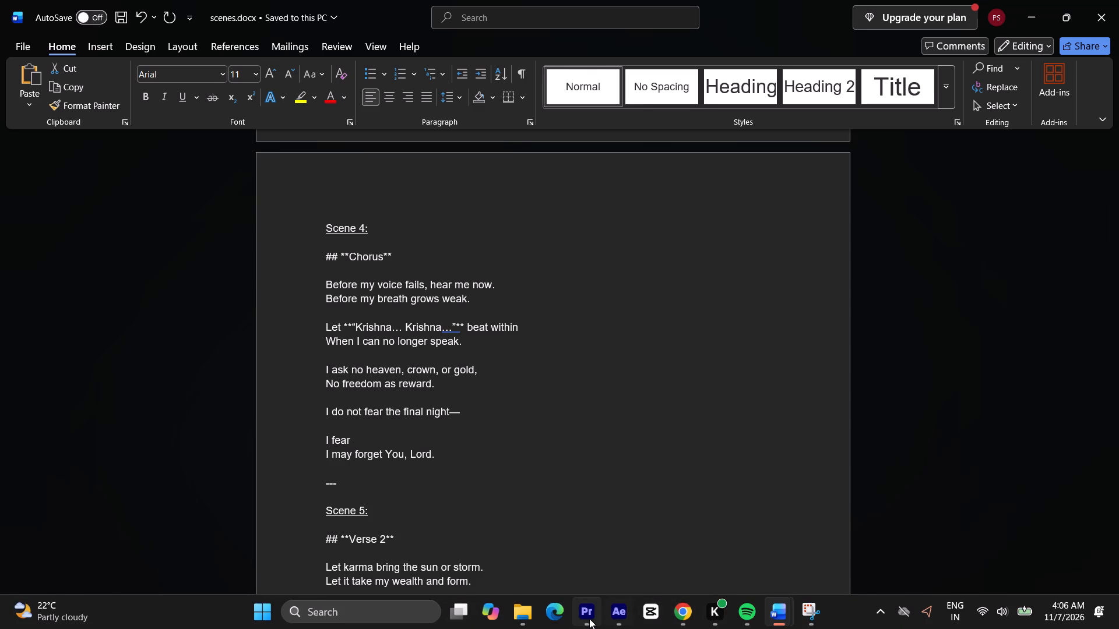
pyautogui.click(589, 619)
pyautogui.click(880, 471)
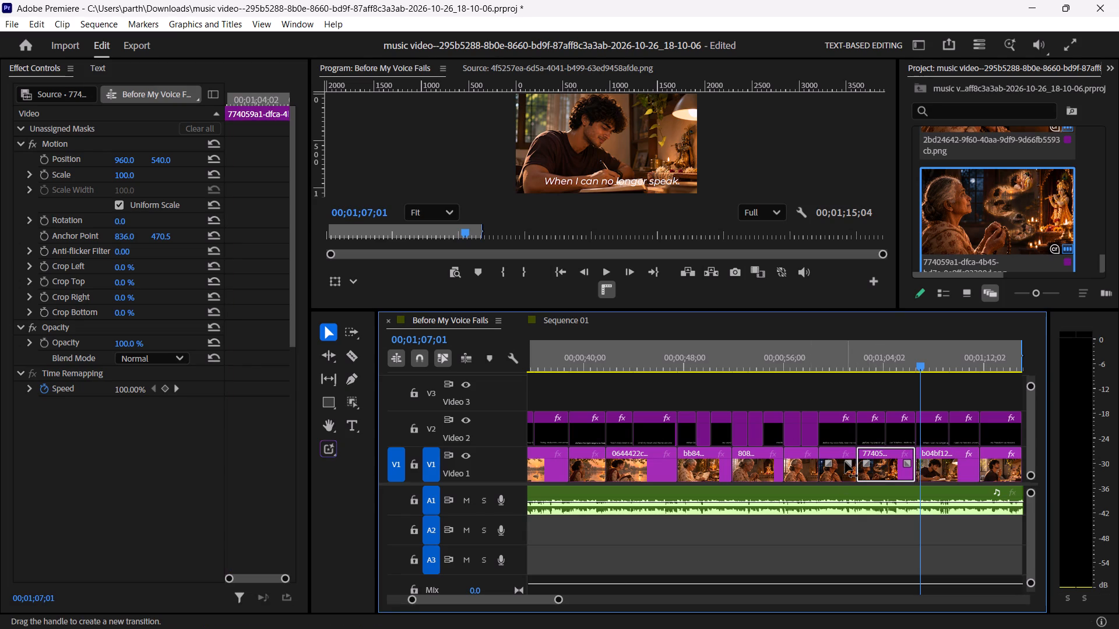
pyautogui.click(845, 462)
pyautogui.click(831, 470)
pyautogui.moveTo(855, 362); pyautogui.dragTo(830, 369)
pyautogui.press('space')
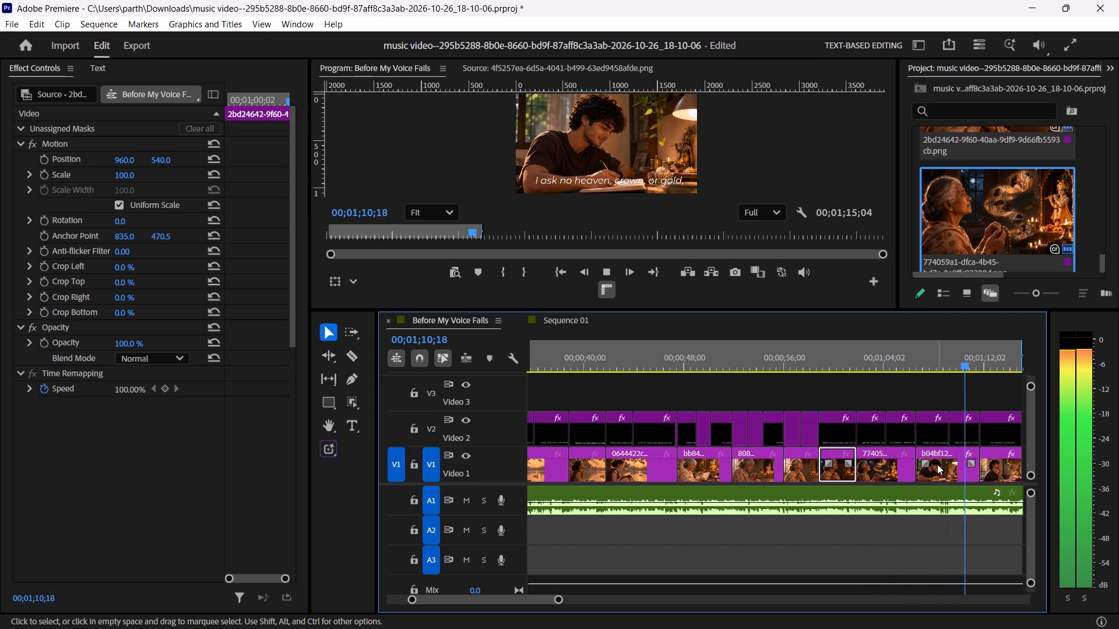
pyautogui.press('space')
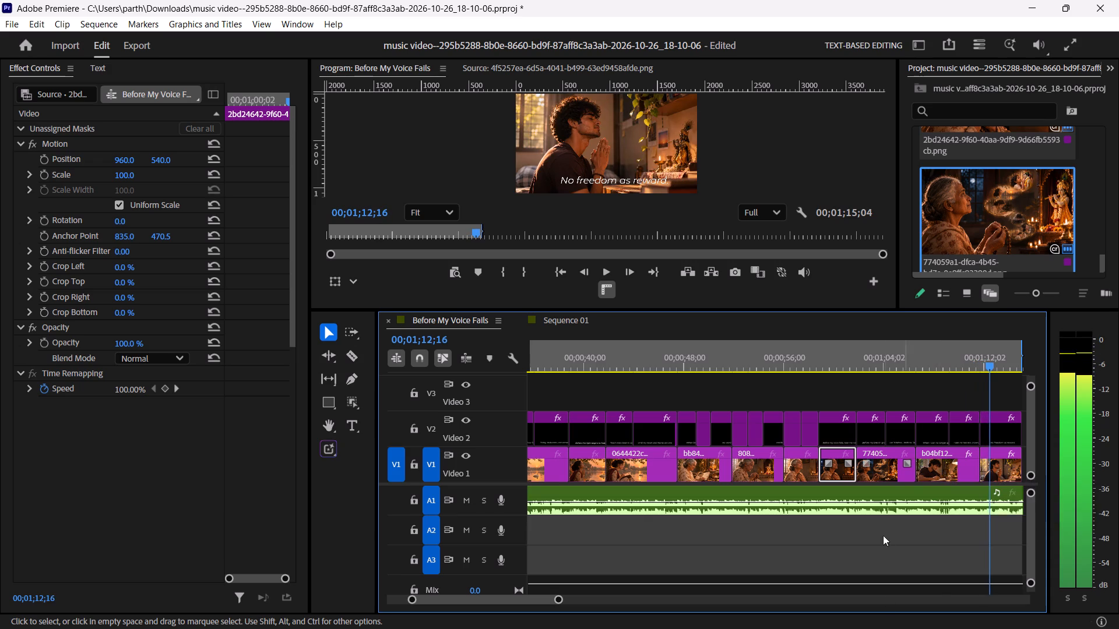
pyautogui.click(696, 561)
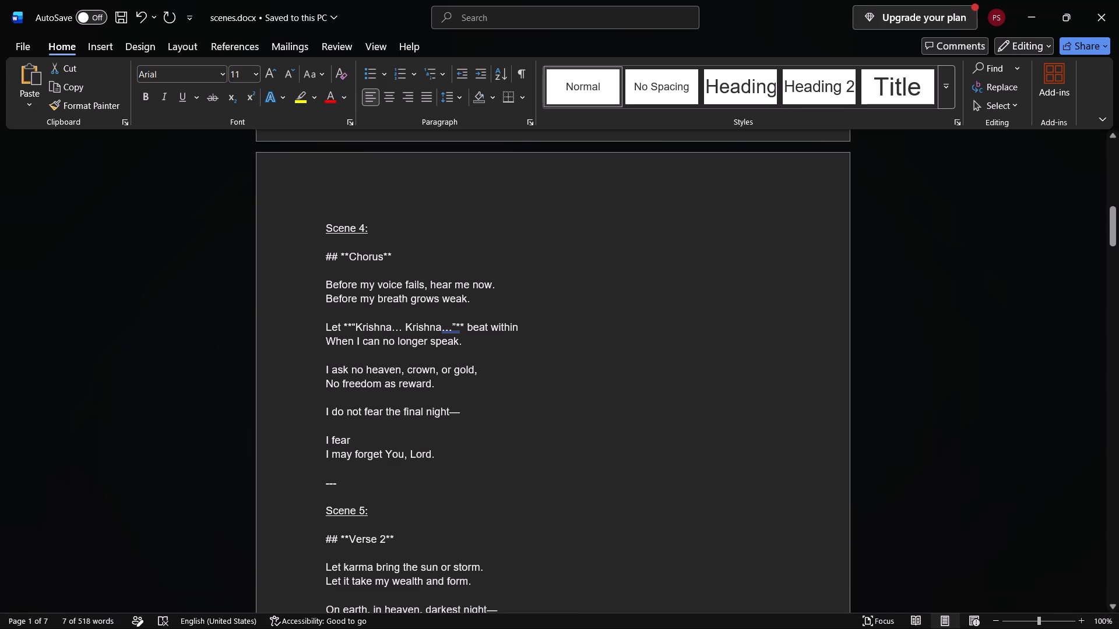
pyautogui.click(1032, 31)
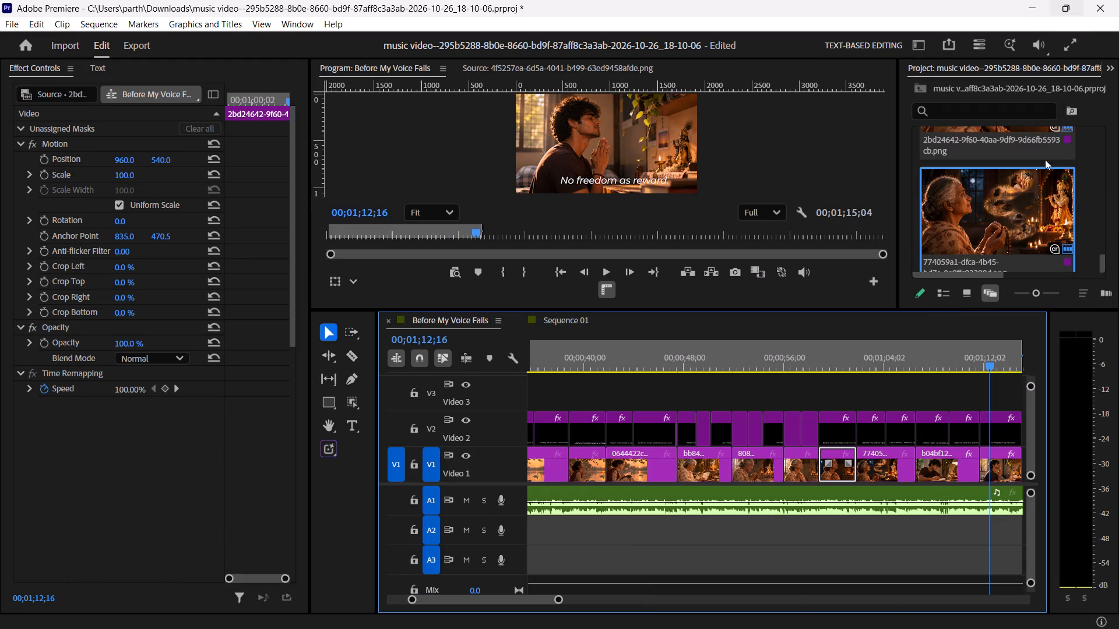
# Trim the mala-memories clip's start to the "beat within" caption and extend the night clip through the "Before my breath grows weak." caption.
pyautogui.click(818, 363)
pyautogui.press('space')
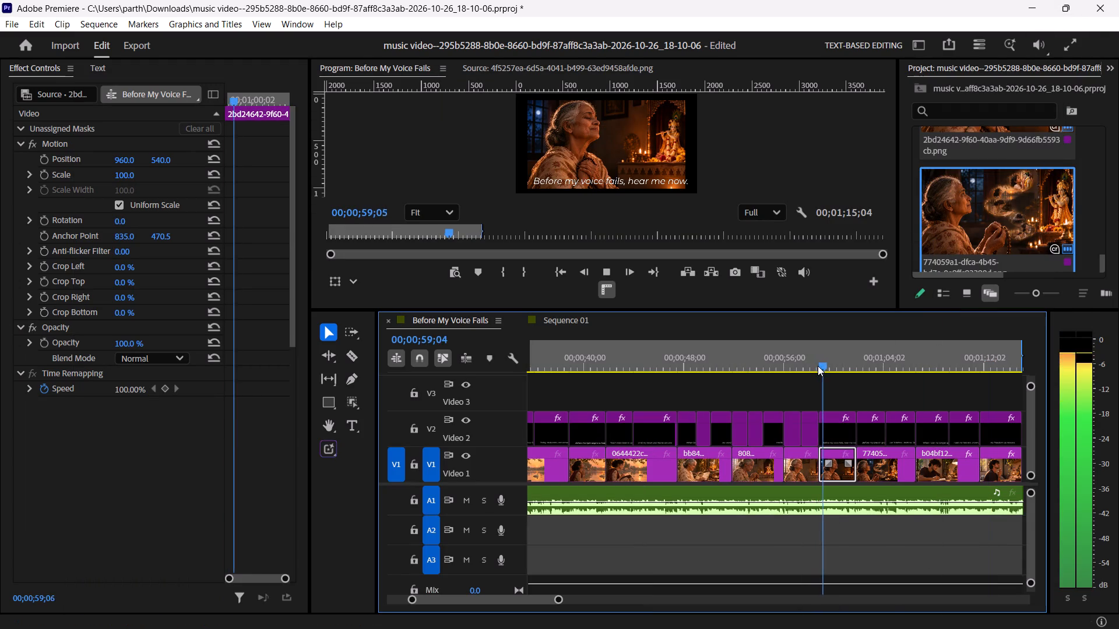
pyautogui.press('space')
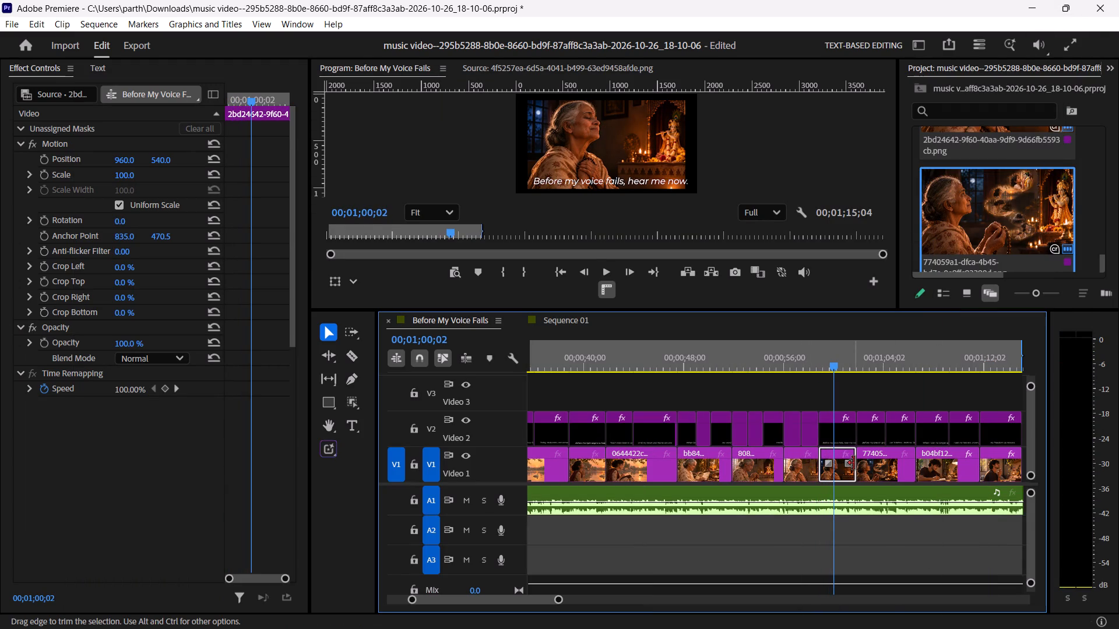
pyautogui.moveTo(857, 463); pyautogui.dragTo(878, 468)
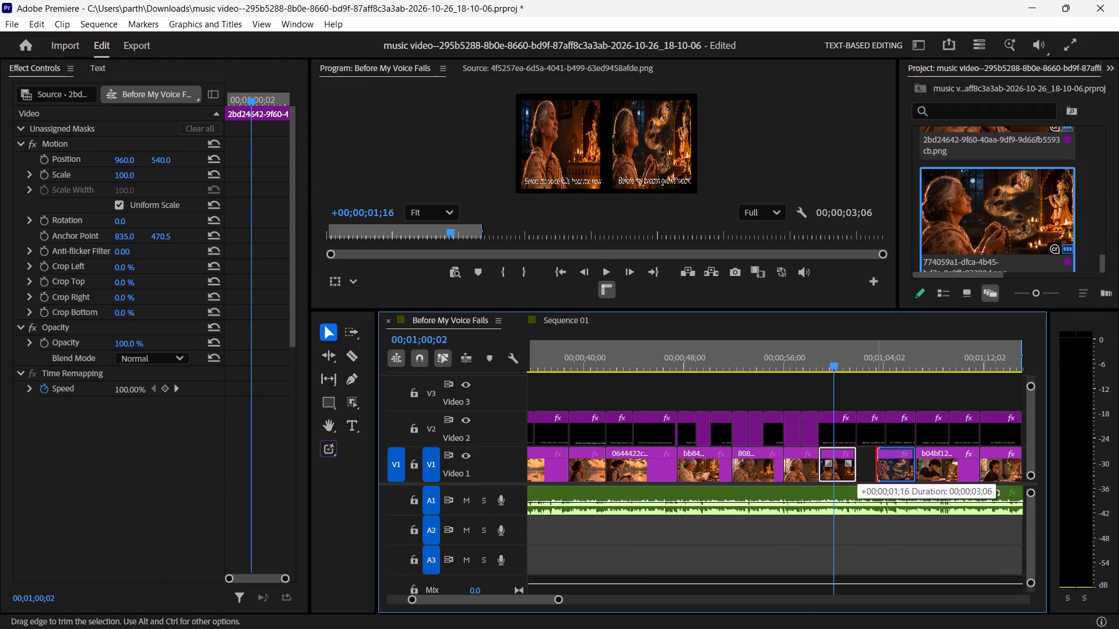
pyautogui.moveTo(878, 468); pyautogui.dragTo(884, 470)
pyautogui.moveTo(856, 464); pyautogui.dragTo(879, 469)
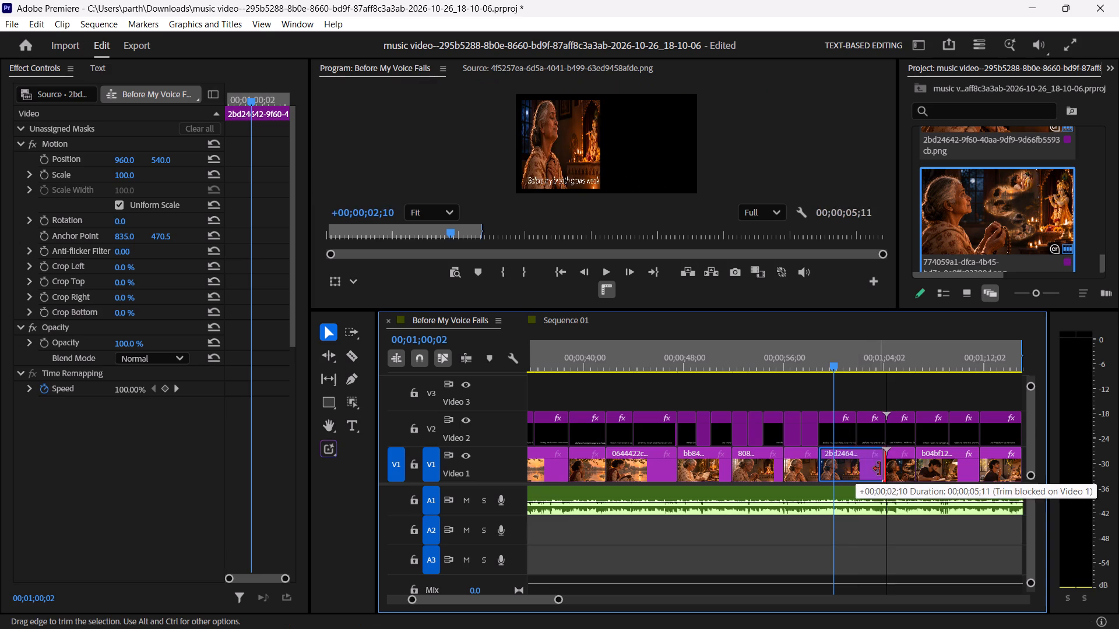
pyautogui.moveTo(879, 469); pyautogui.dragTo(881, 469)
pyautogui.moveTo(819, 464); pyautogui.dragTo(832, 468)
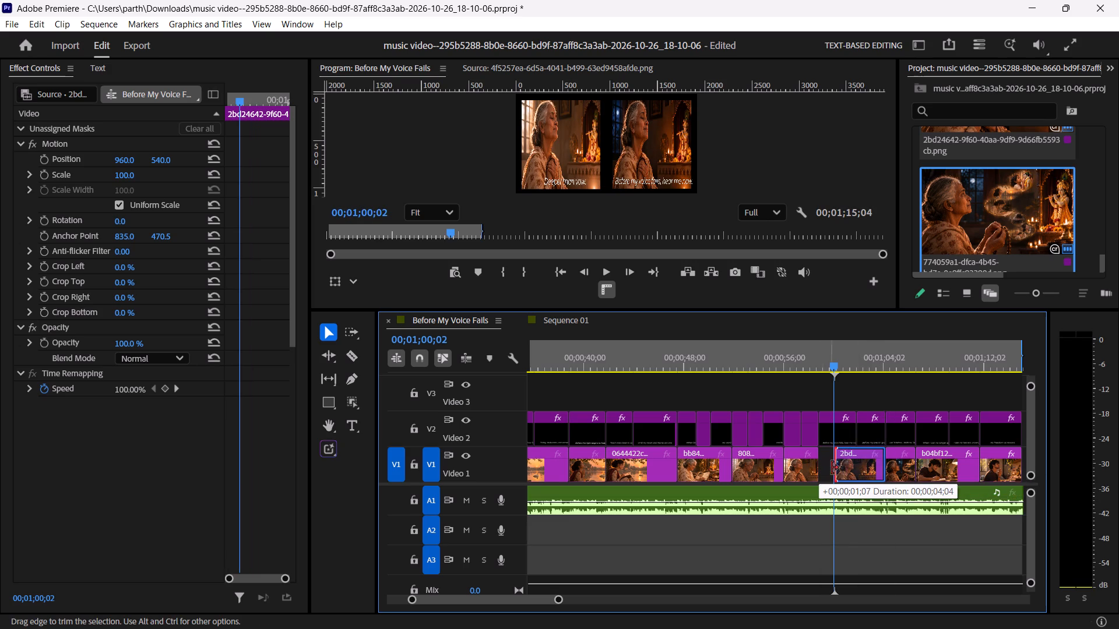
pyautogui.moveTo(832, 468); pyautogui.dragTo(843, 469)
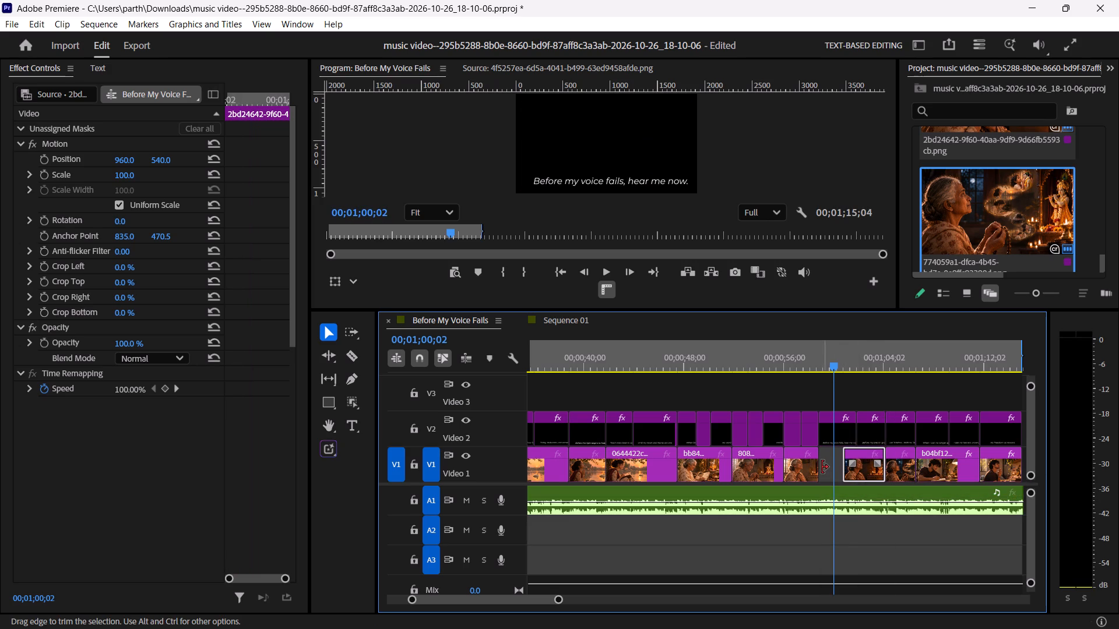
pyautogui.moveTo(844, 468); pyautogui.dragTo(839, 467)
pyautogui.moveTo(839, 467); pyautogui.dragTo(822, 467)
# Shorten the start of the young man writing clip and extend the mala-memories clip through the "When I can no longer speak." caption.
pyautogui.press('space')
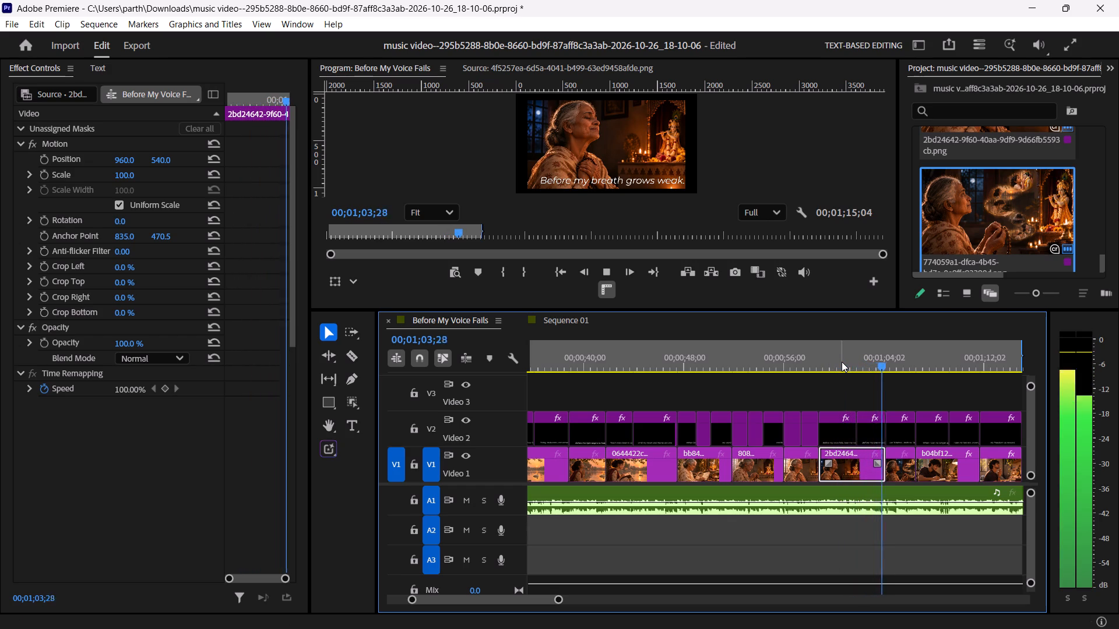
pyautogui.press('space')
pyautogui.moveTo(916, 460); pyautogui.dragTo(950, 469)
pyautogui.moveTo(914, 463); pyautogui.dragTo(918, 463)
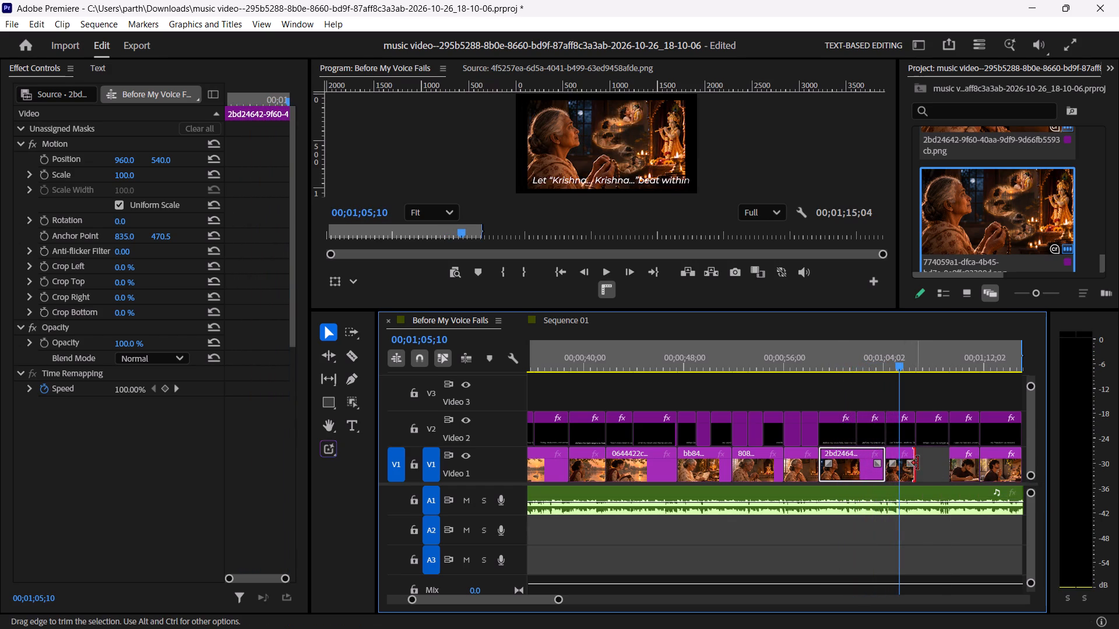
pyautogui.moveTo(918, 463); pyautogui.dragTo(947, 469)
# Delete the remaining young man writing clip under the "I ask no heaven, crown, or gold," caption.
pyautogui.click(966, 469)
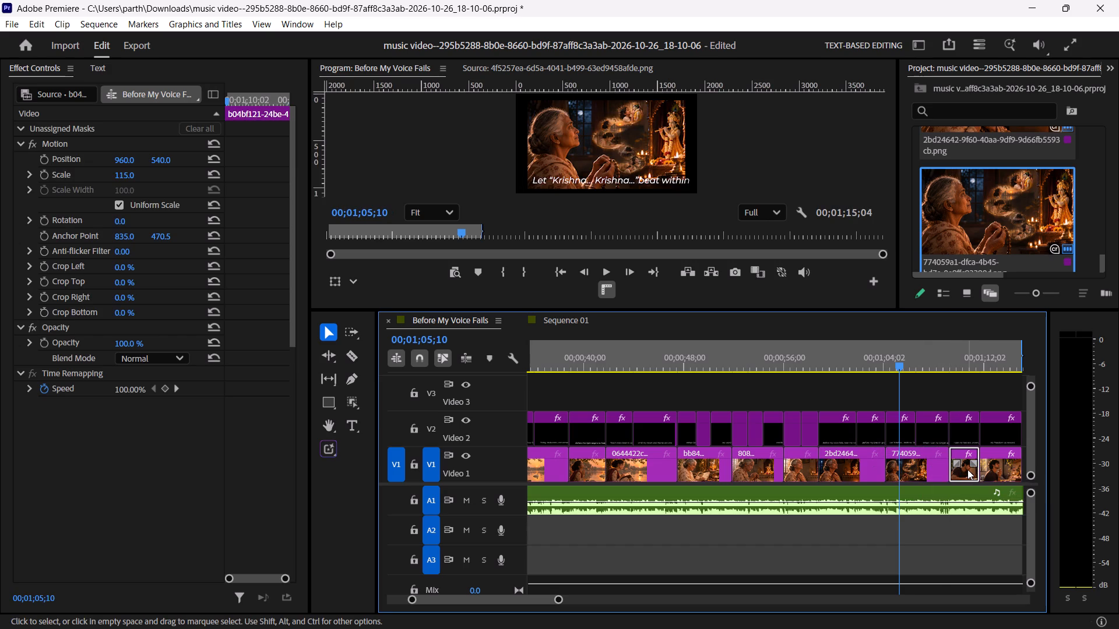
pyautogui.press('Delete')
pyautogui.press('space')
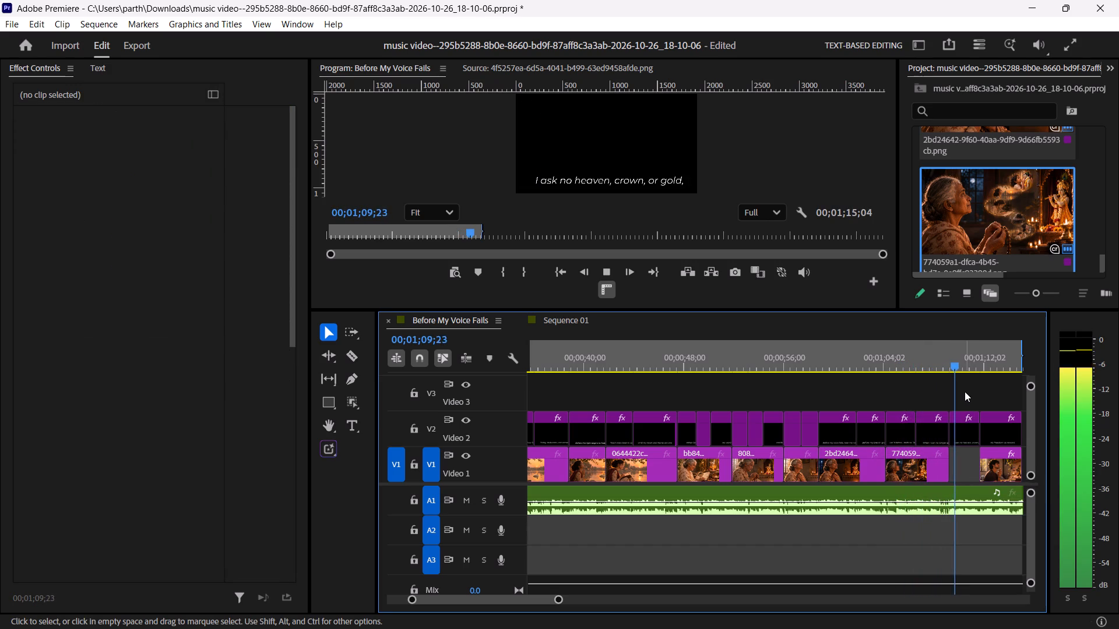
pyautogui.press('space')
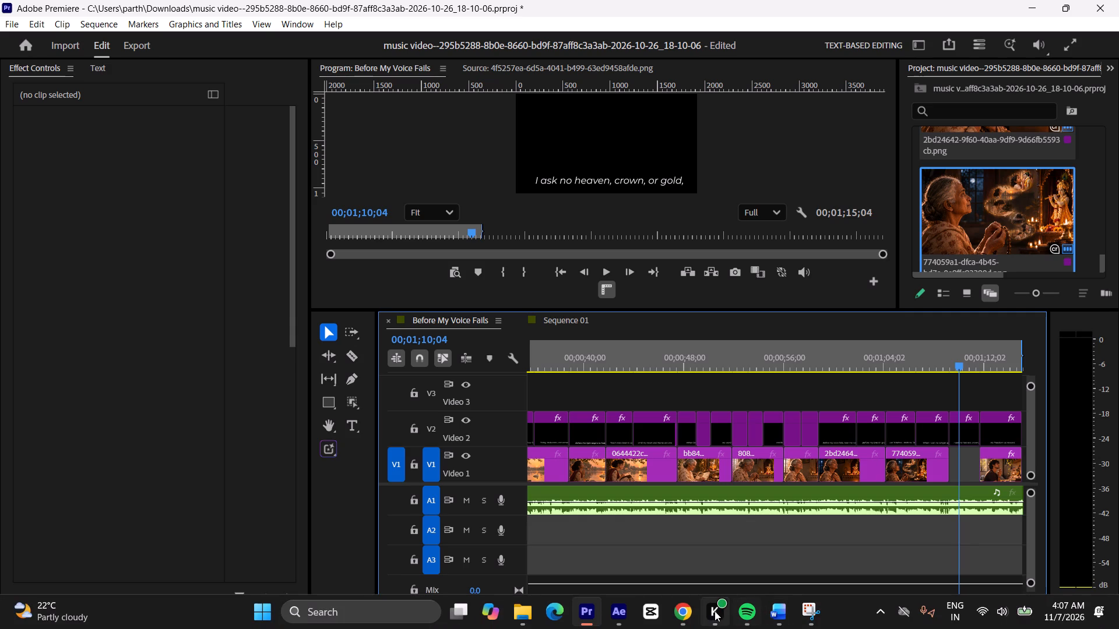
pyautogui.click(839, 546)
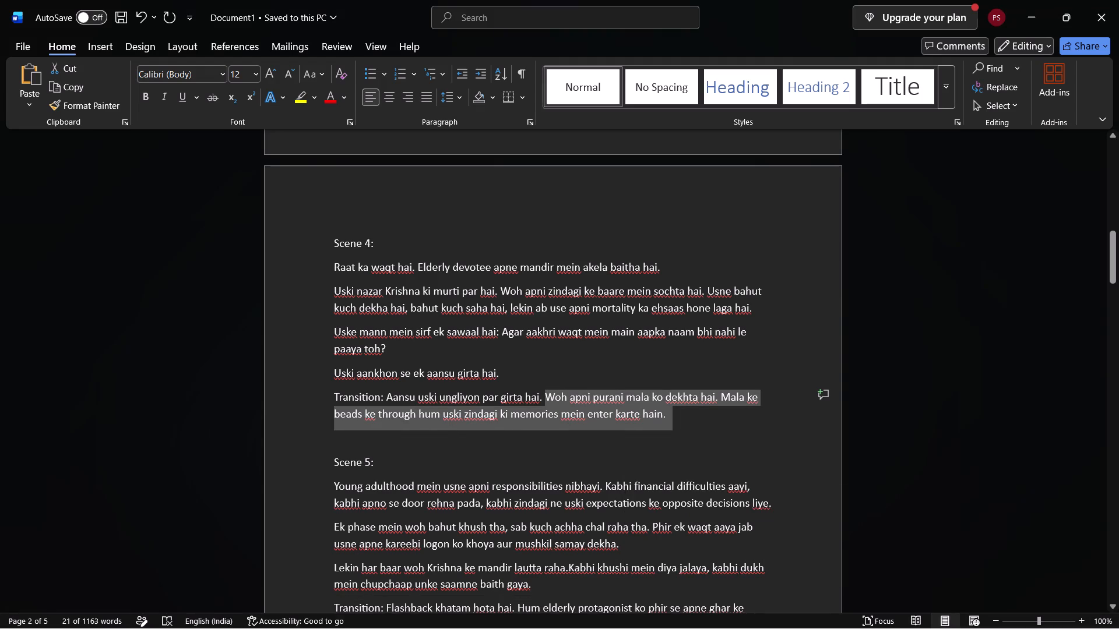
pyautogui.moveTo(328, 330); pyautogui.dragTo(399, 343)
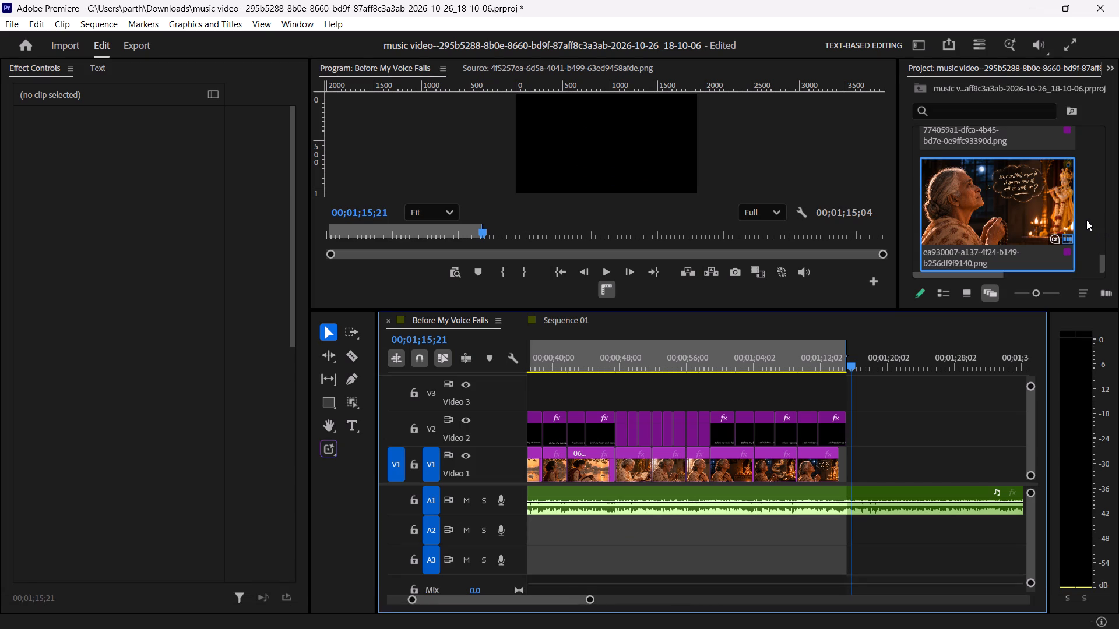
pyautogui.doubleClick(1085, 220)
pyautogui.doubleClick(175, 192)
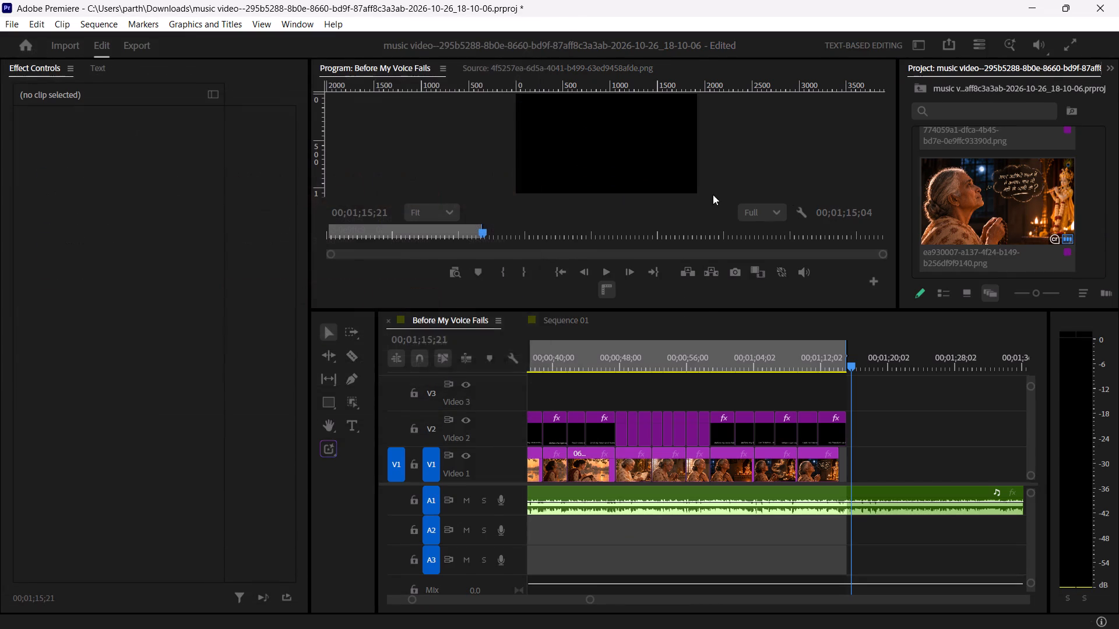
# Place the falling-tear image on Video 1 at 00;01;15;04, extend the thought-bubble clip to meet it, and play through both.
pyautogui.scroll(-19, 1026, 206)
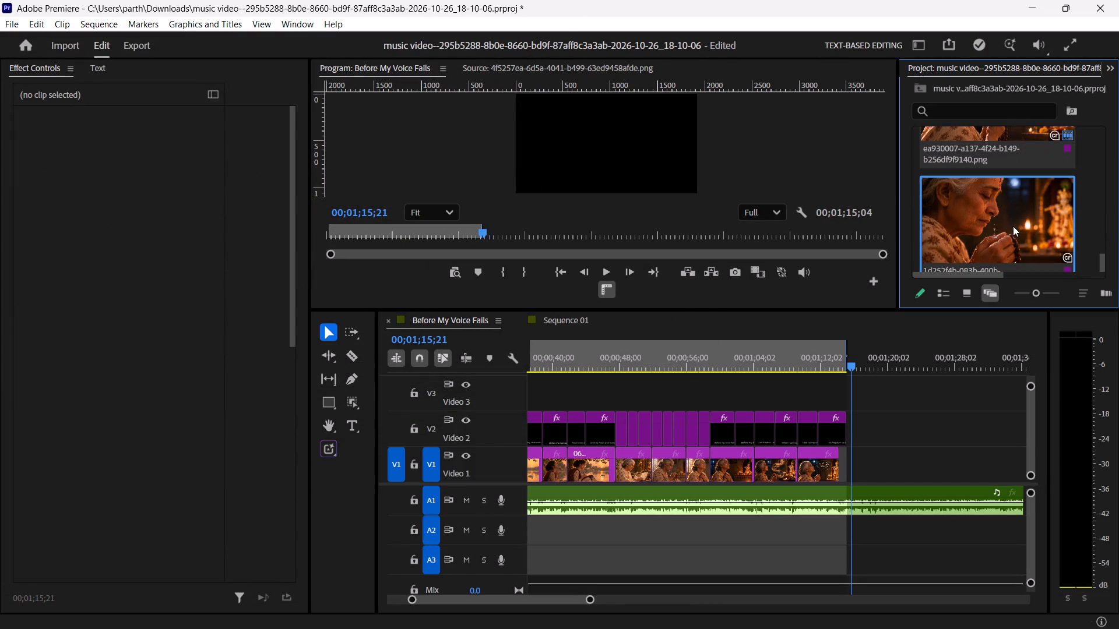
pyautogui.moveTo(1011, 225); pyautogui.dragTo(856, 463)
pyautogui.moveTo(976, 204); pyautogui.dragTo(854, 446)
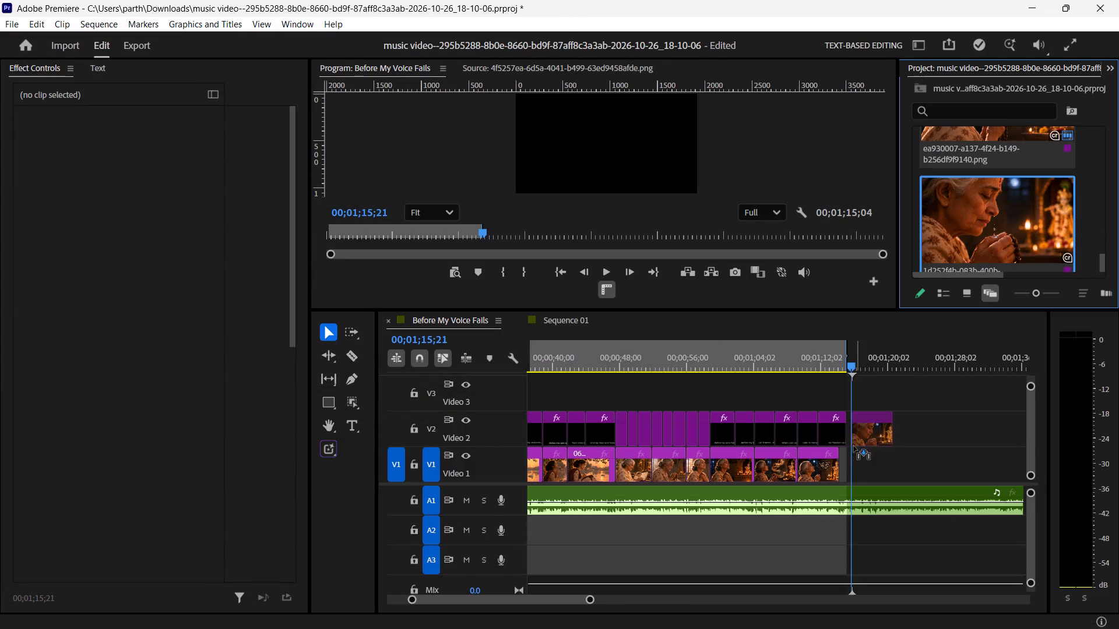
pyautogui.moveTo(854, 446); pyautogui.dragTo(846, 462)
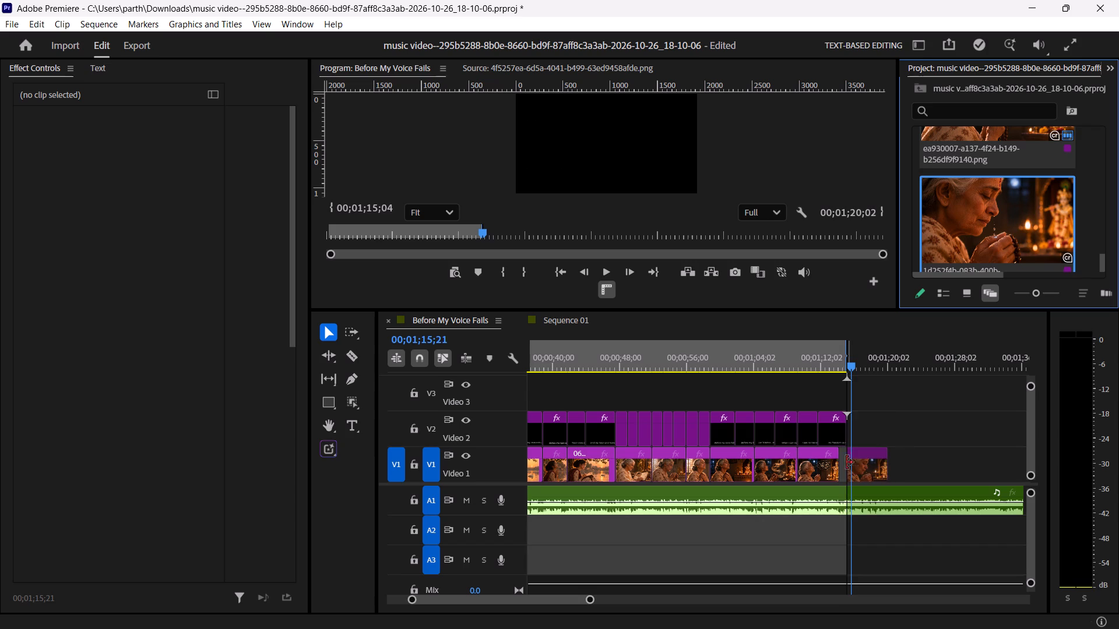
pyautogui.moveTo(838, 461); pyautogui.dragTo(847, 463)
pyautogui.moveTo(843, 355); pyautogui.dragTo(810, 361)
pyautogui.press('space')
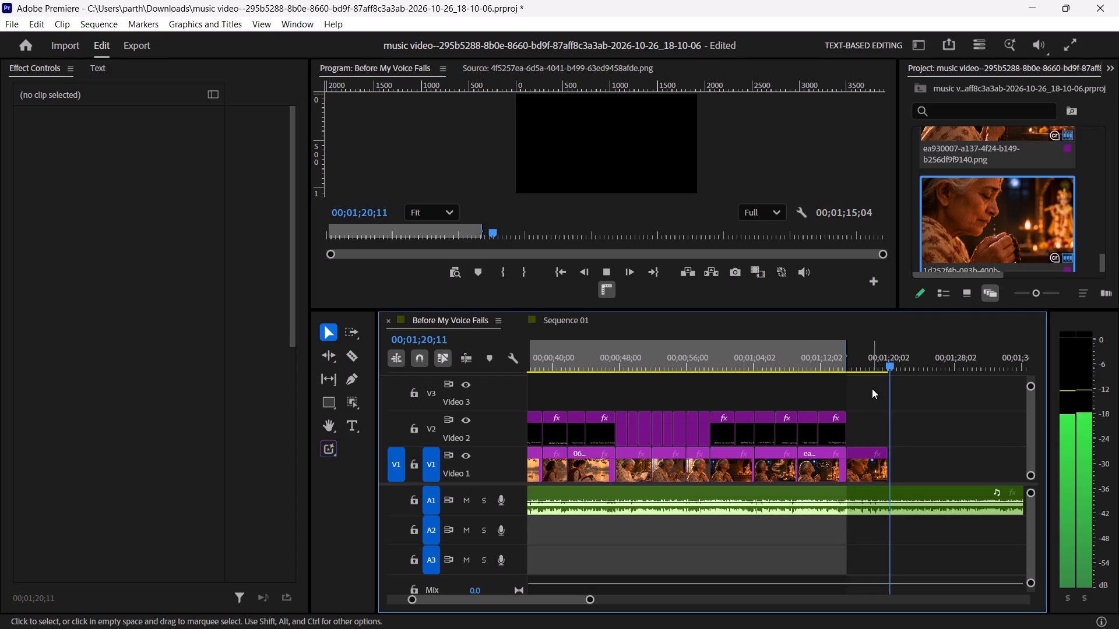
pyautogui.press('space')
pyautogui.moveTo(897, 362); pyautogui.dragTo(878, 366)
pyautogui.press('space')
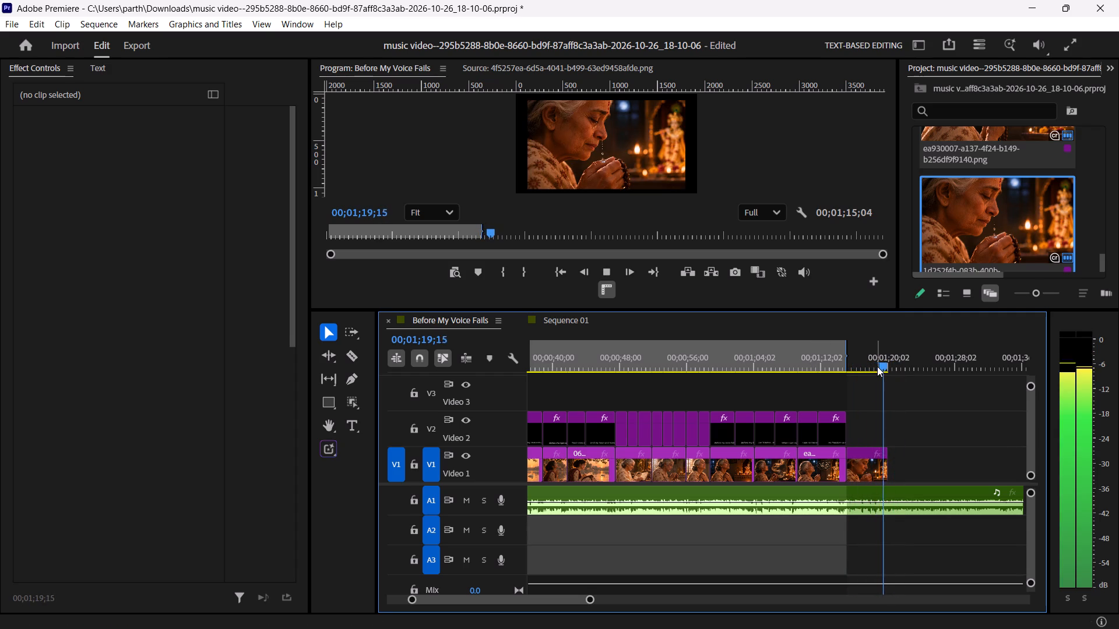
pyautogui.press('space')
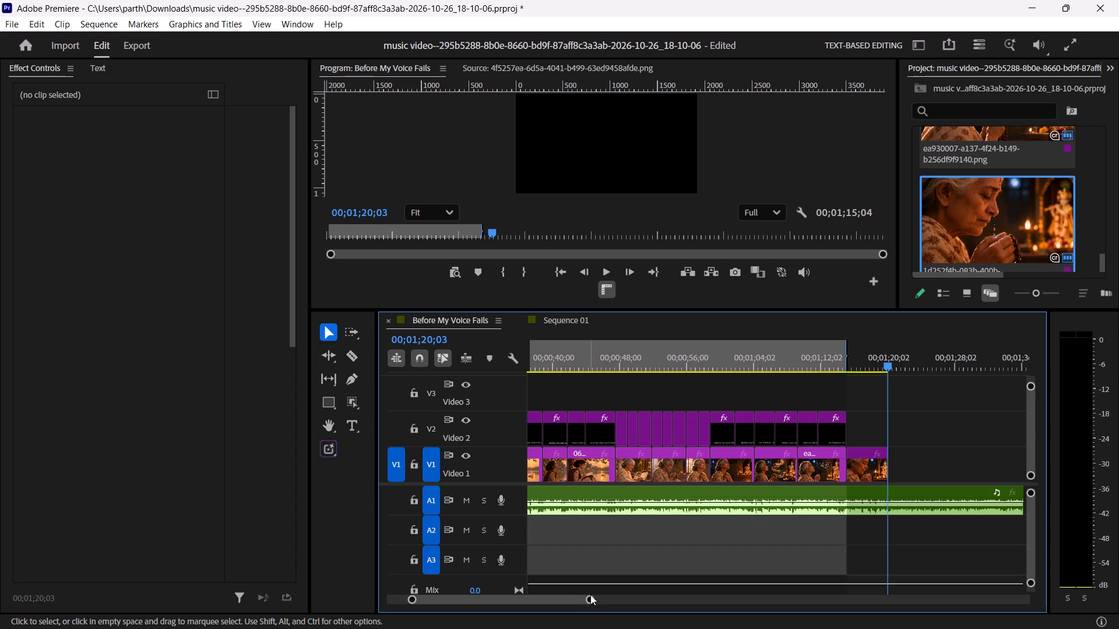
# Find the music cue just past the falling-tear clip by replaying the audio, and extend the clip's end to 00;01;20;09.
pyautogui.moveTo(592, 598); pyautogui.dragTo(462, 615)
pyautogui.press('space')
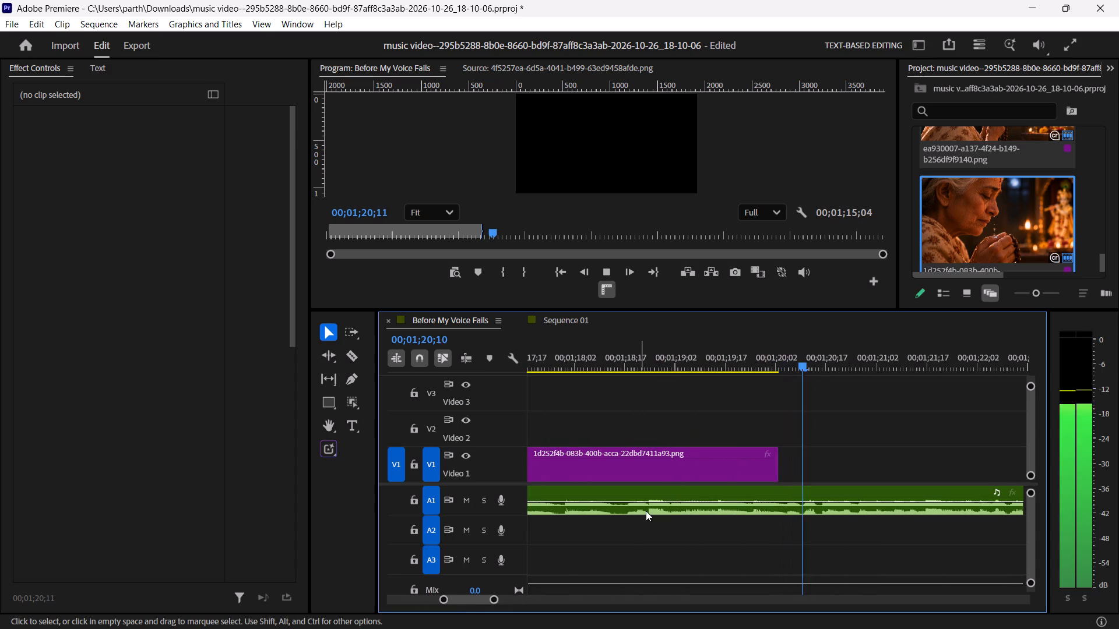
pyautogui.press('space')
pyautogui.moveTo(821, 364); pyautogui.dragTo(812, 364)
pyautogui.click(807, 365)
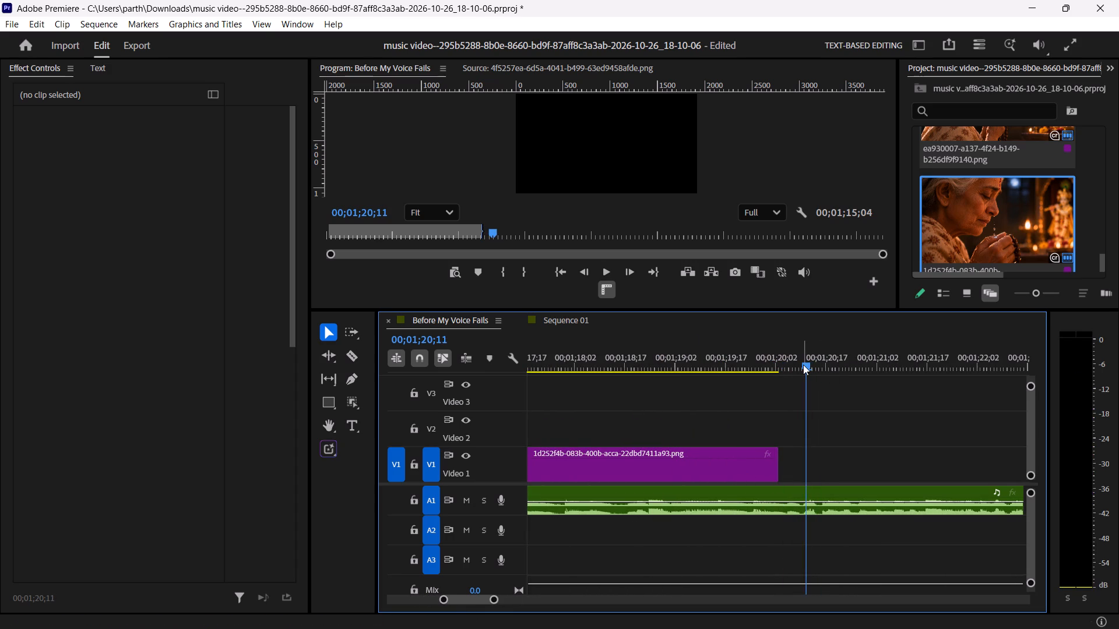
pyautogui.press('space')
pyautogui.press('space')
pyautogui.moveTo(822, 364); pyautogui.dragTo(798, 376)
pyautogui.press('space')
pyautogui.press('space')
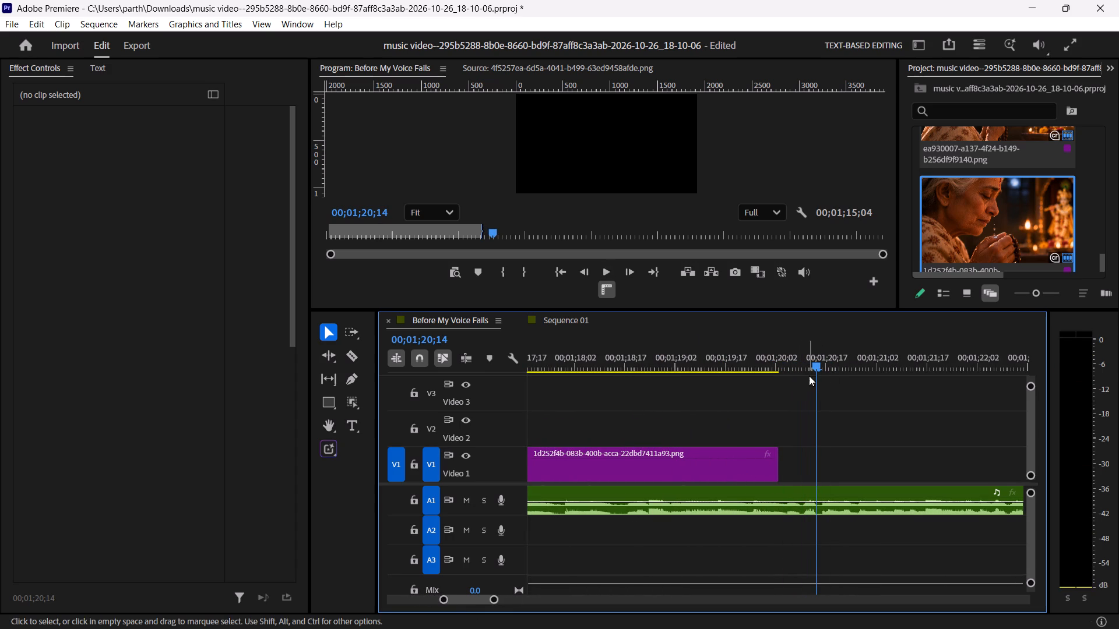
pyautogui.moveTo(812, 372); pyautogui.dragTo(754, 384)
pyautogui.moveTo(773, 354); pyautogui.dragTo(745, 358)
pyautogui.press('space')
pyautogui.press('space')
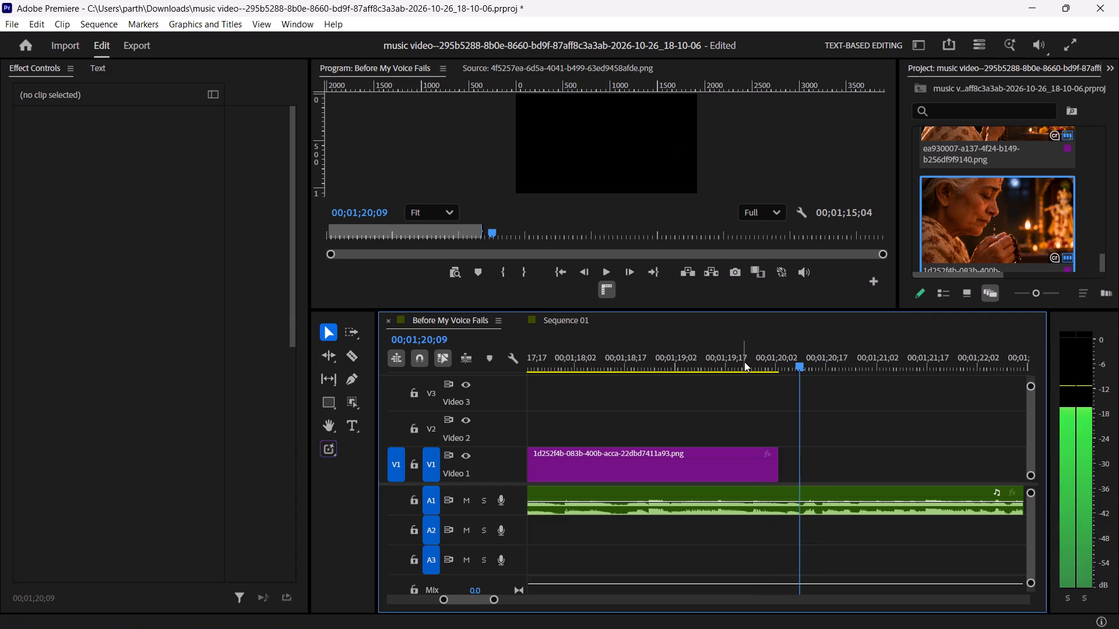
pyautogui.moveTo(775, 453); pyautogui.dragTo(796, 460)
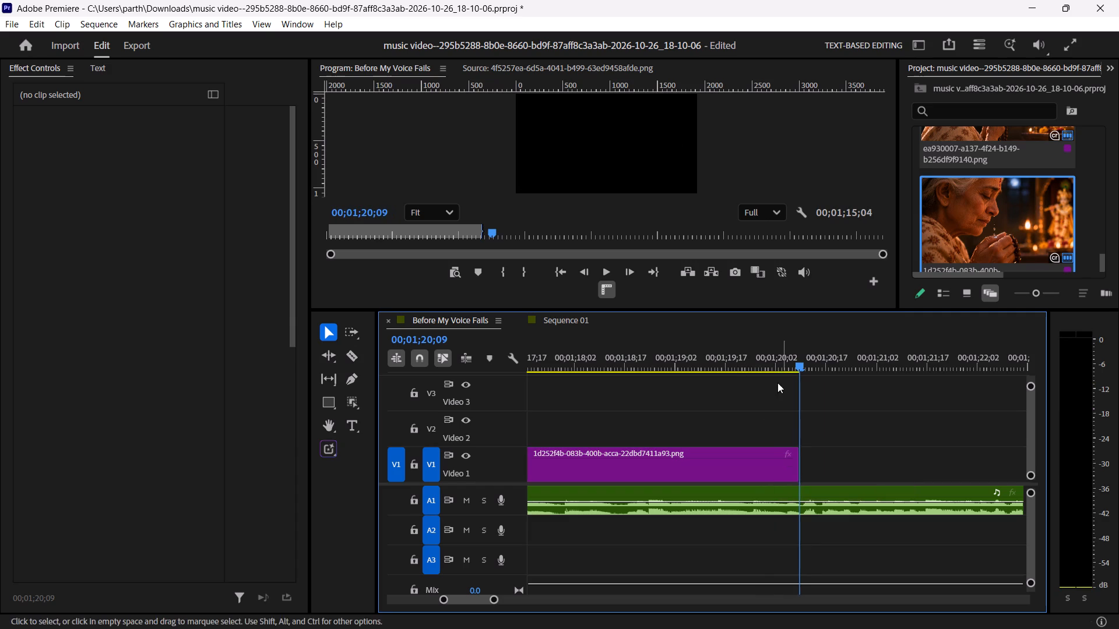
# Play the sequence from the end of the falling-tear clip into the following uncovered part of the song.
pyautogui.moveTo(778, 353); pyautogui.dragTo(769, 353)
pyautogui.press('space')
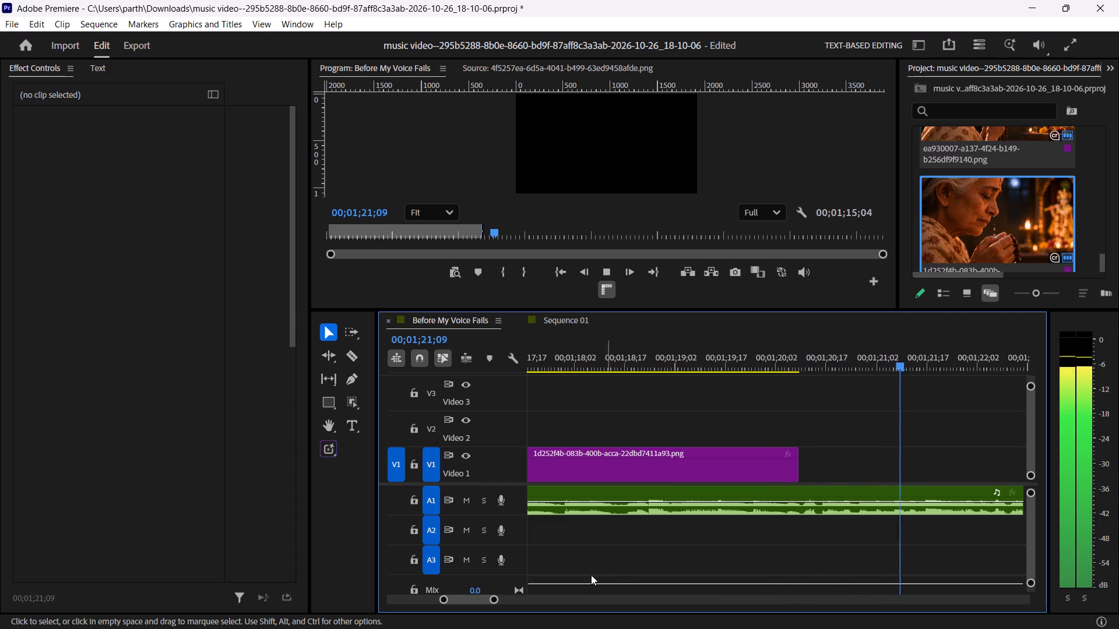
pyautogui.moveTo(494, 597); pyautogui.dragTo(622, 593)
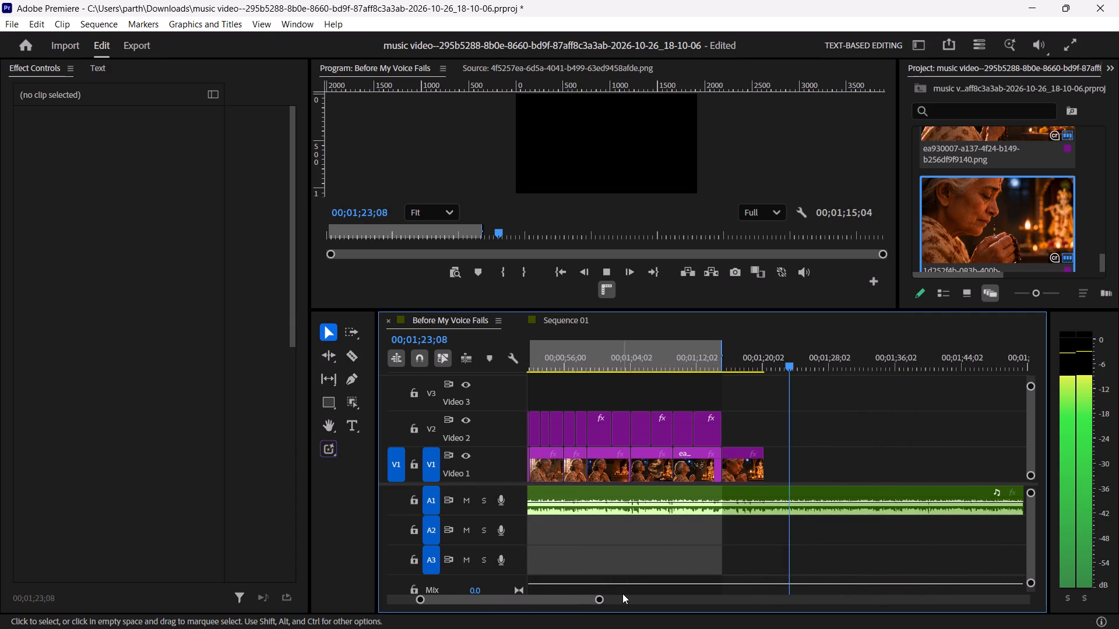
pyautogui.press('space')
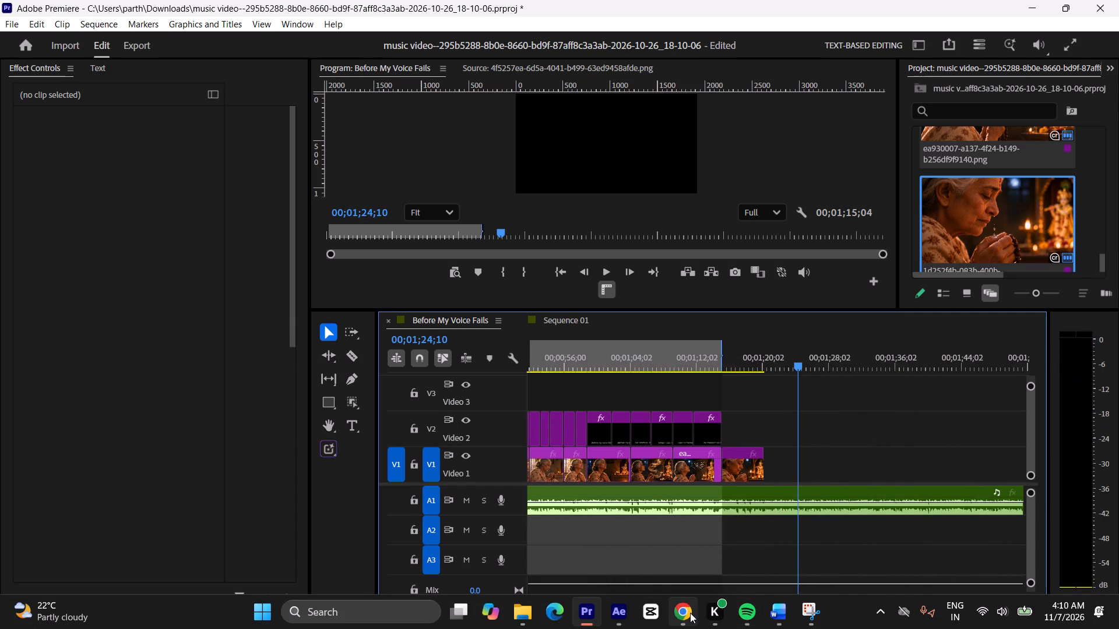
# Switch to the Document1 script in Word and copy Scene 5's first paragraph, starting "Young adulthood mein usne apni responsibilities nibhayi".
pyautogui.click(690, 613)
pyautogui.click(778, 620)
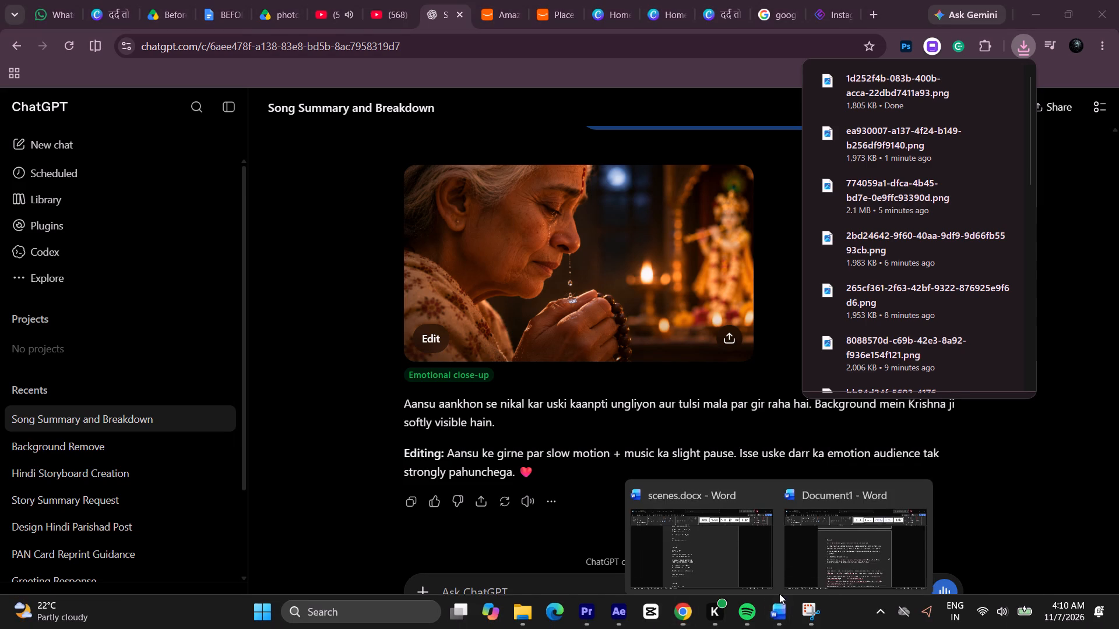
pyautogui.click(831, 532)
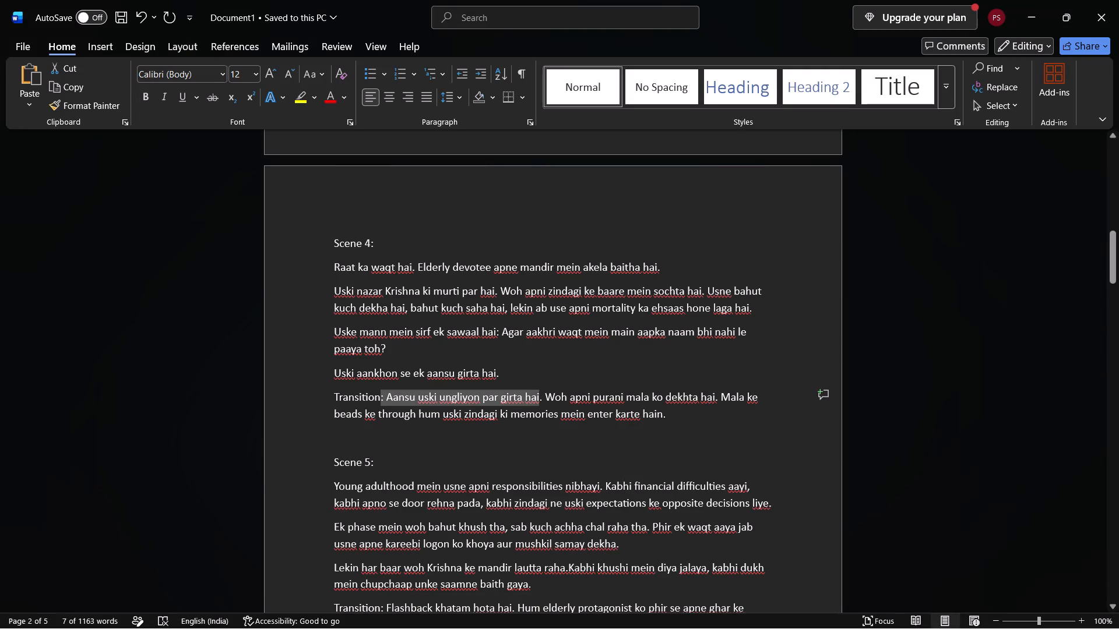
pyautogui.click(738, 540)
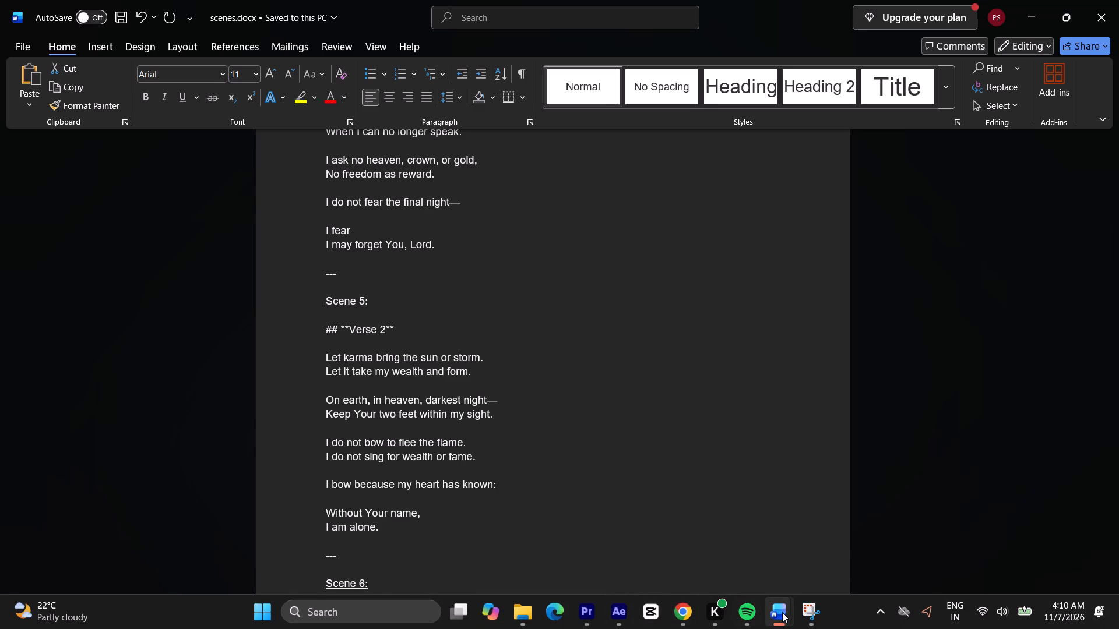
pyautogui.click(815, 553)
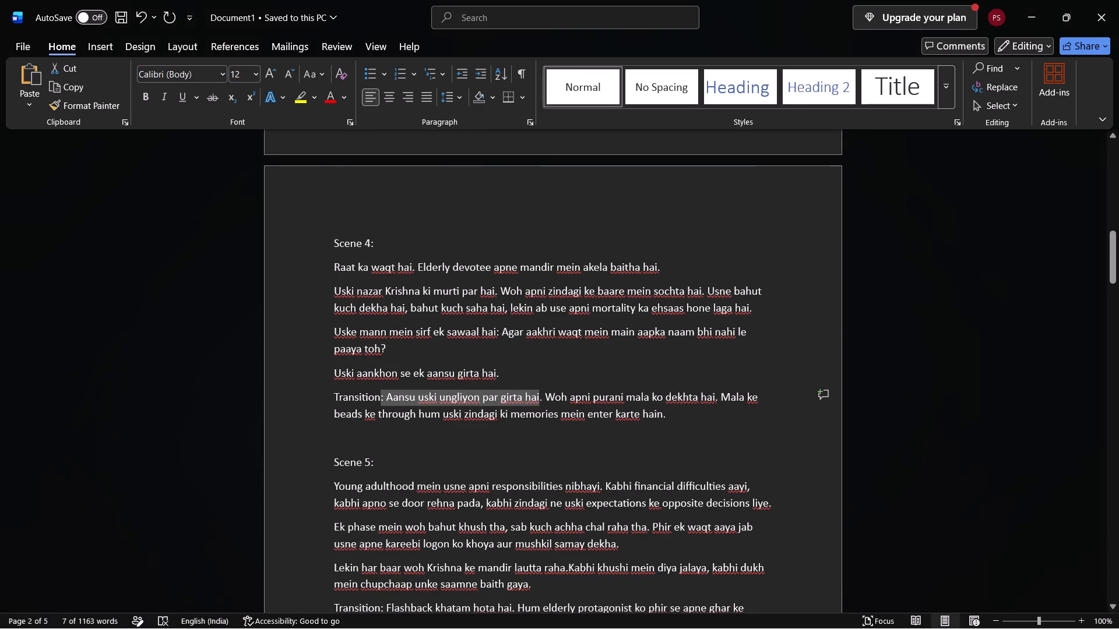
pyautogui.tripleClick(406, 485)
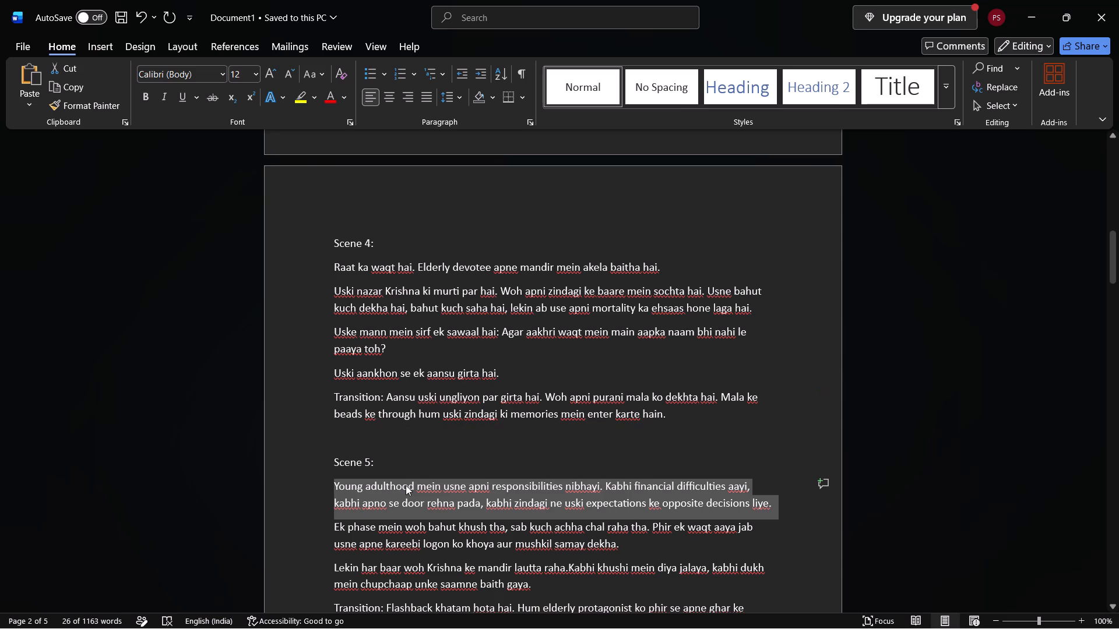
pyautogui.hotkey('ctrl', 'c')
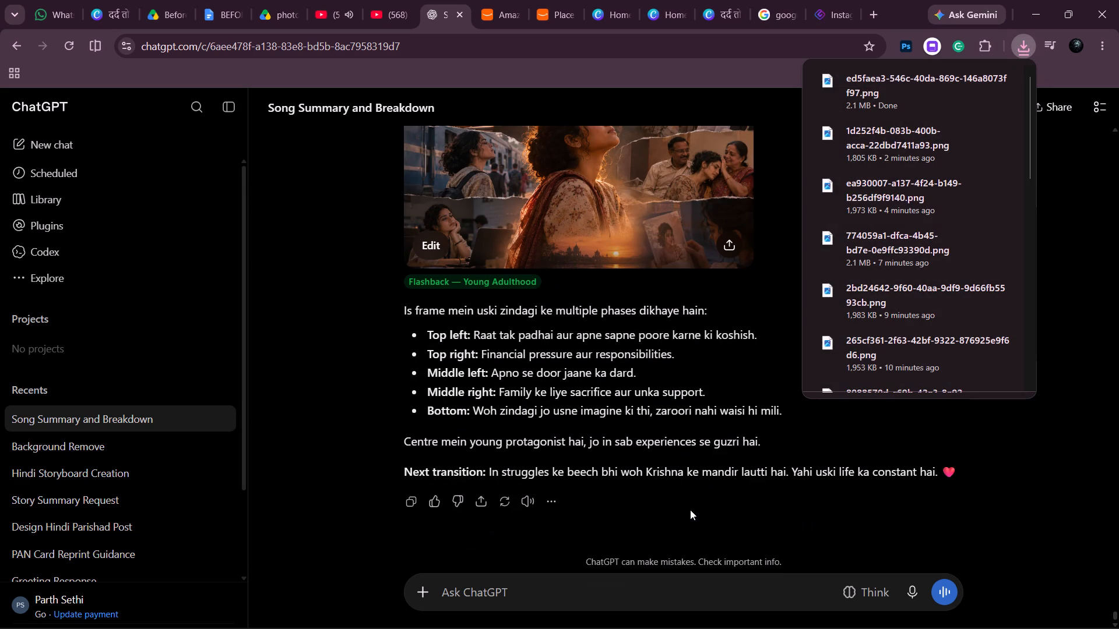
# Switch to Premiere Pro and import the saved young-adulthood collage PNG from Downloads into the project.
pyautogui.click(592, 613)
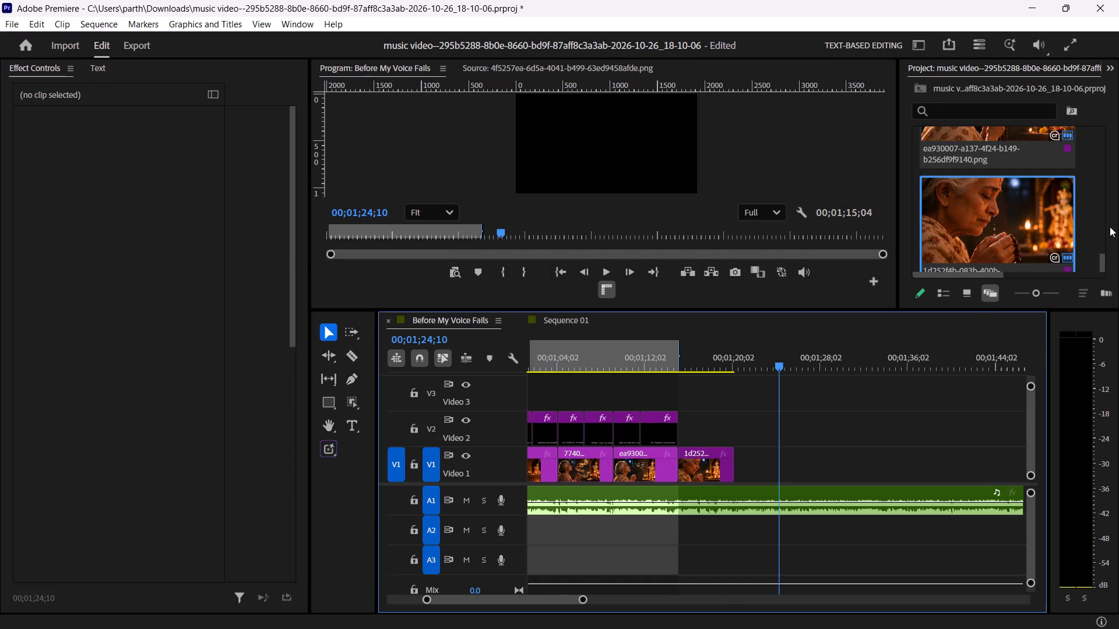
pyautogui.doubleClick(1081, 206)
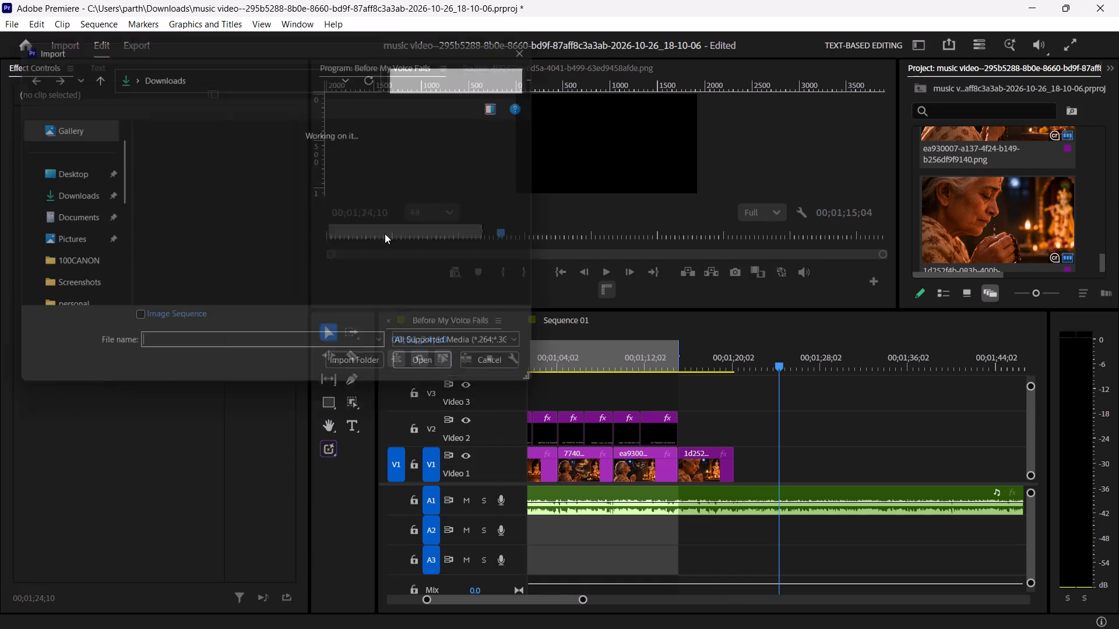
pyautogui.doubleClick(192, 193)
# Place the young-adulthood collage image on Video 1 directly after the falling-tear clip.
pyautogui.scroll(-2, 1012, 216)
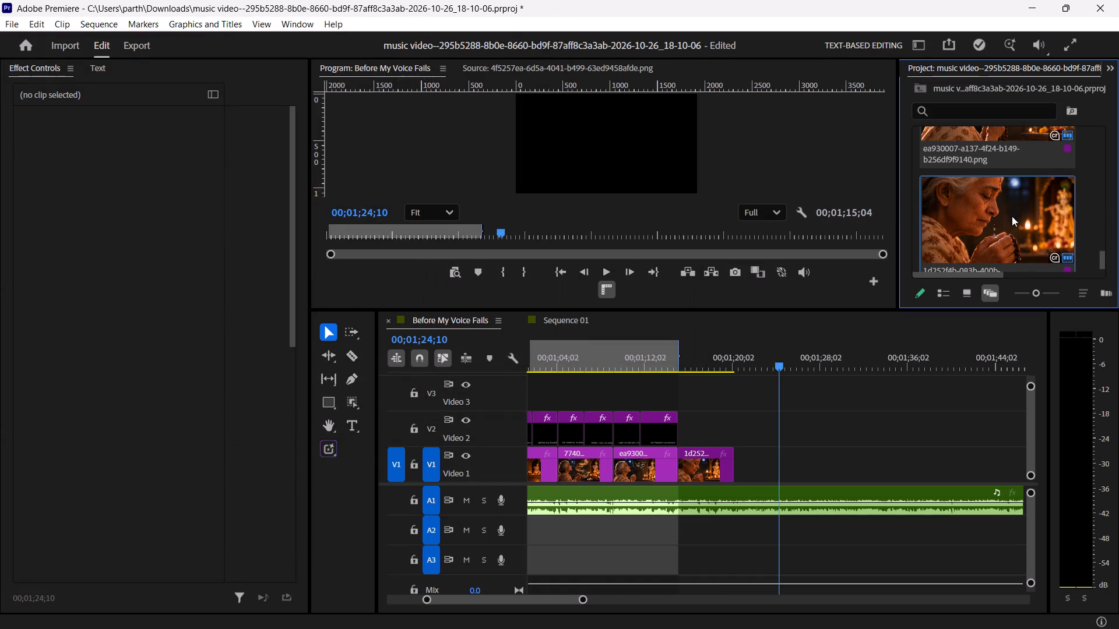
pyautogui.scroll(-20, 1012, 216)
pyautogui.scroll(-1, 1012, 216)
pyautogui.moveTo(1007, 218); pyautogui.dragTo(752, 457)
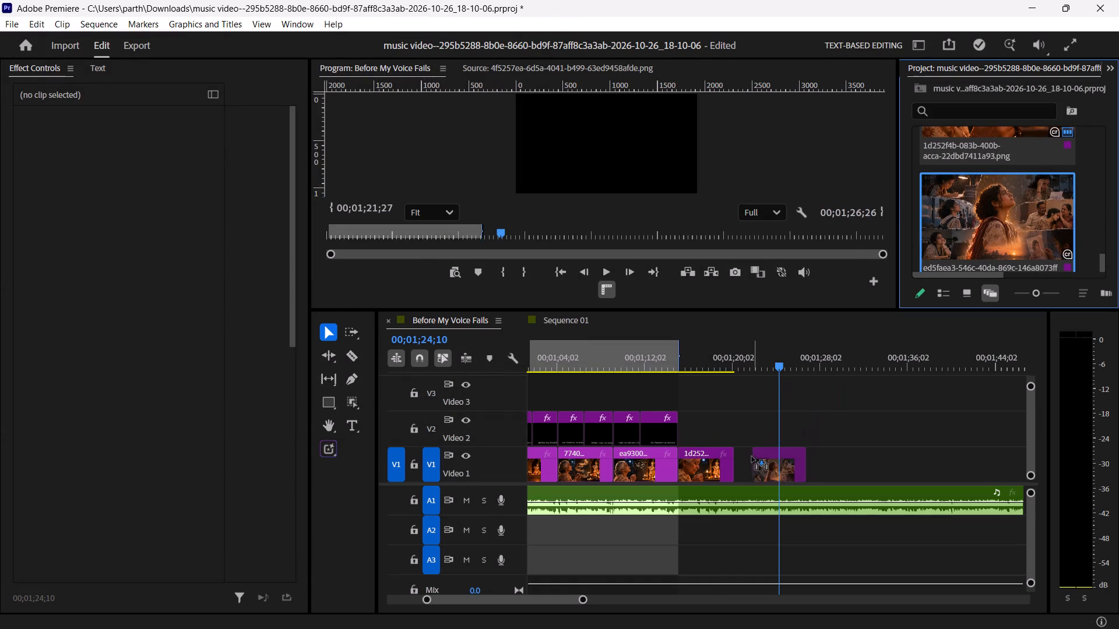
pyautogui.moveTo(752, 457); pyautogui.dragTo(737, 459)
# Play back the young-adulthood collage clip and compare the vocals with the Scene 5 Verse 2 lyrics in scenes.docx.
pyautogui.moveTo(752, 357); pyautogui.dragTo(726, 354)
pyautogui.press('space')
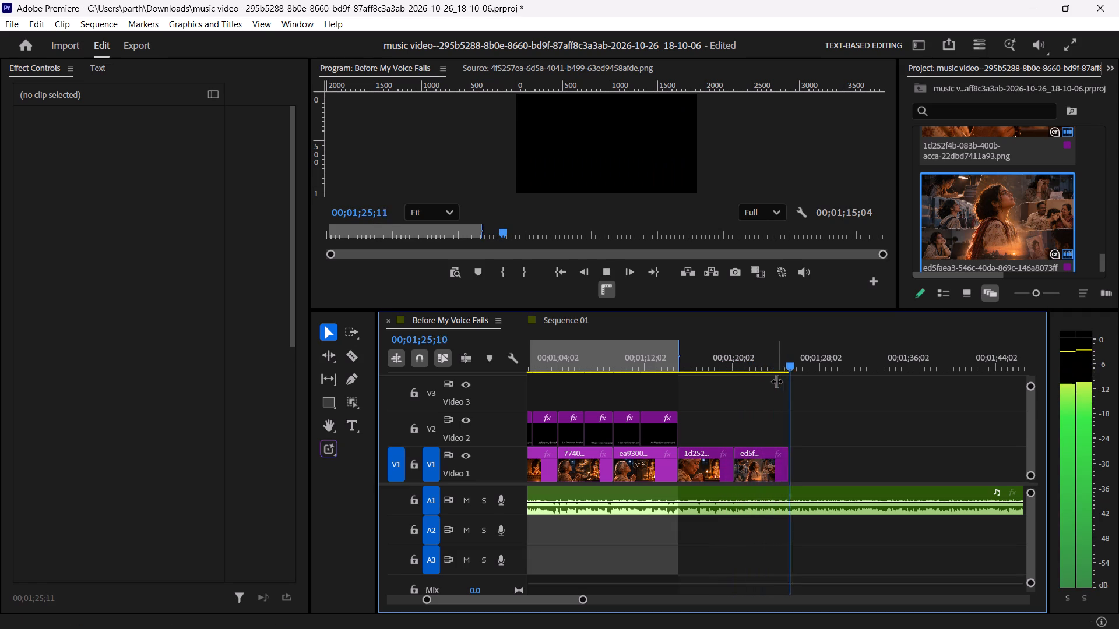
pyautogui.press('space')
pyautogui.moveTo(786, 363); pyautogui.dragTo(761, 364)
pyautogui.press('space')
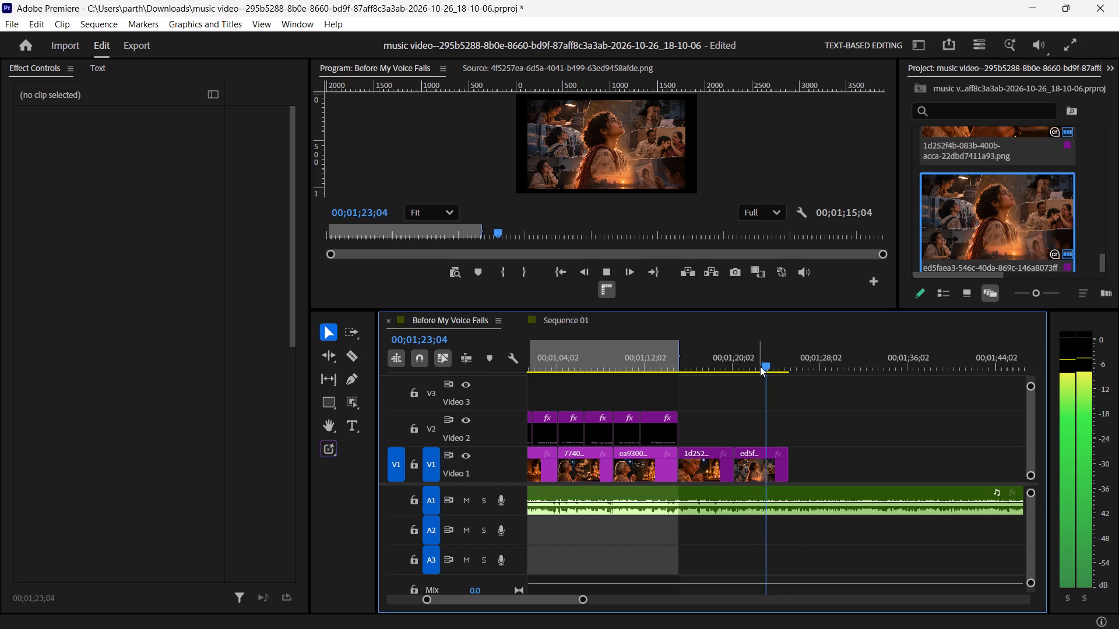
pyautogui.press('space')
pyautogui.click(708, 549)
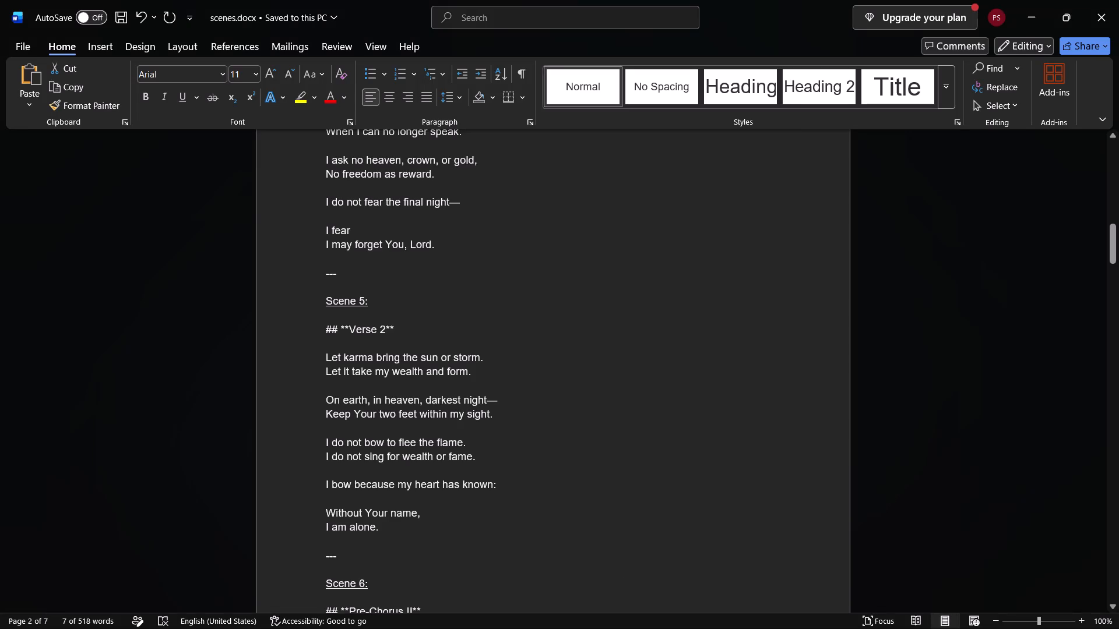
pyautogui.click(586, 603)
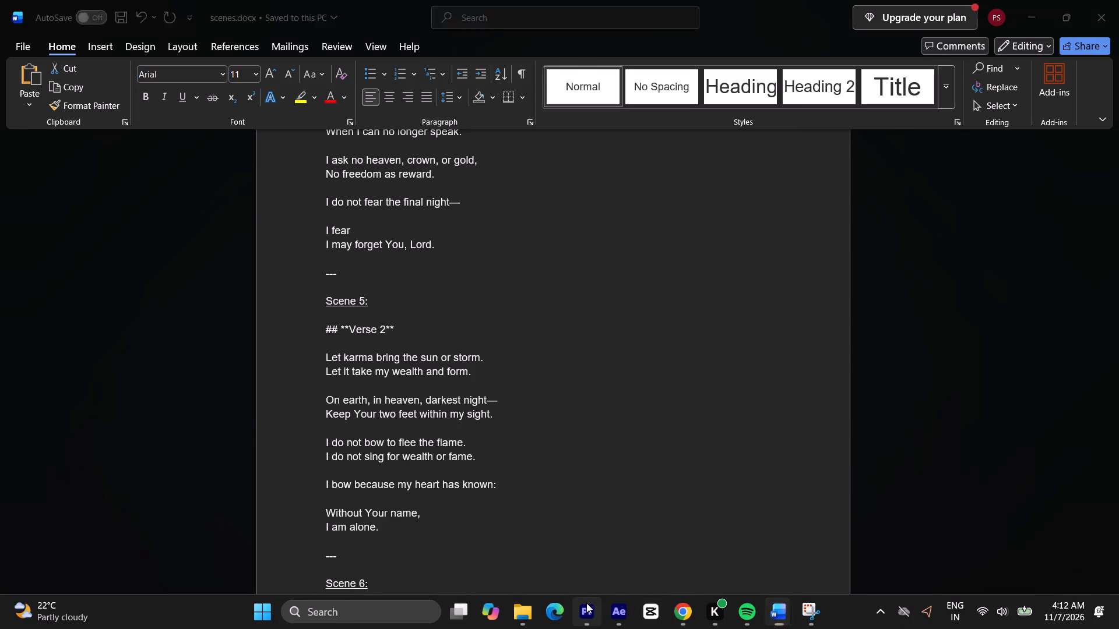
pyautogui.moveTo(751, 347); pyautogui.dragTo(723, 357)
pyautogui.press('space')
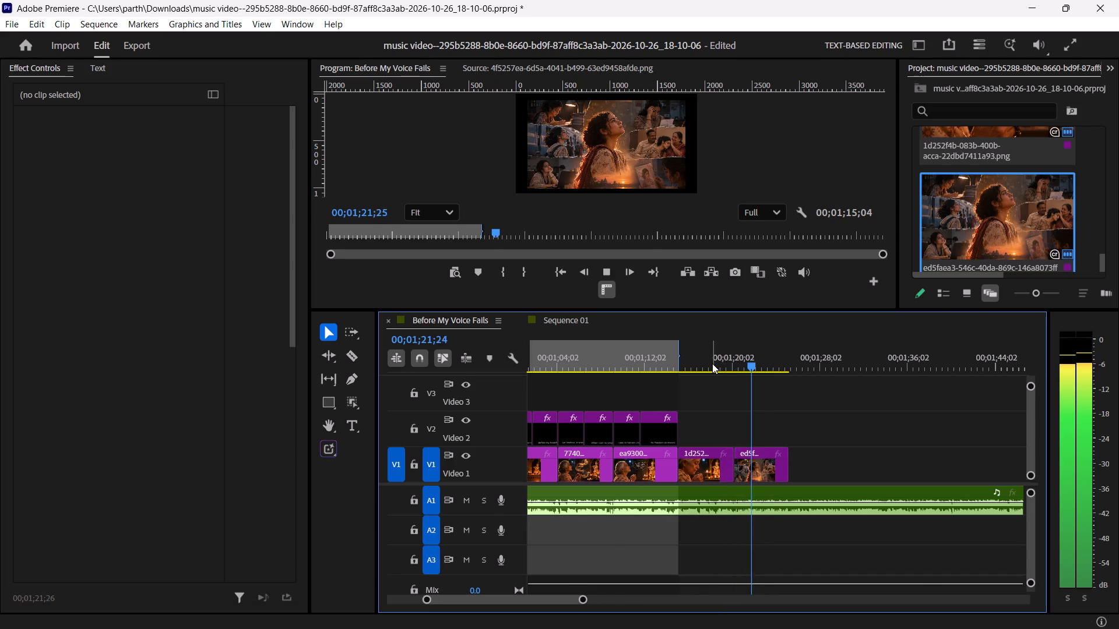
pyautogui.press('space')
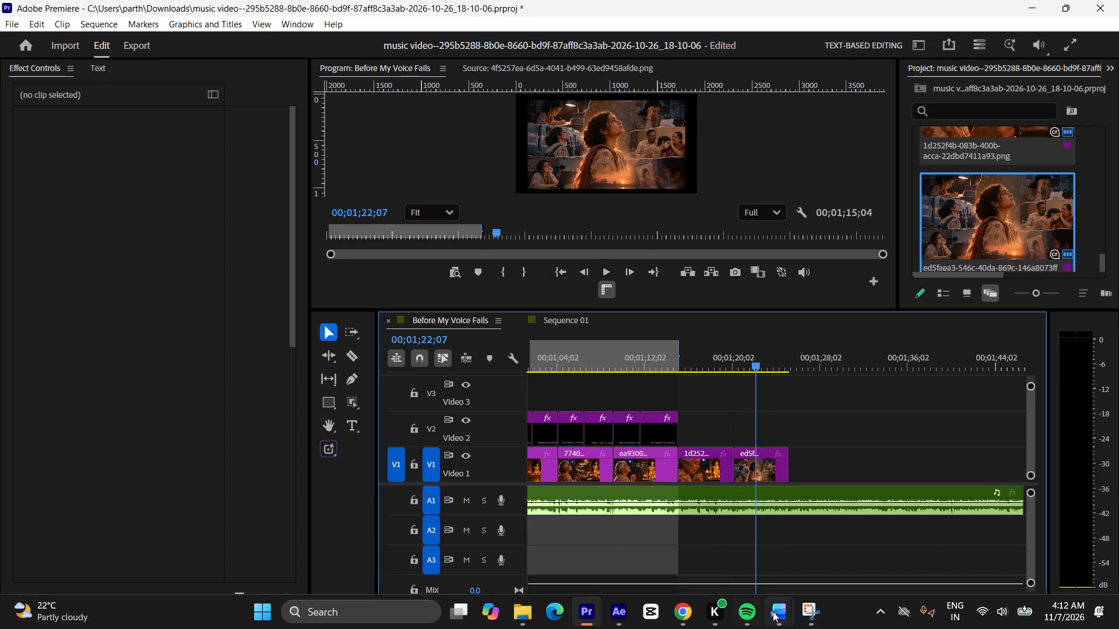
pyautogui.click(711, 564)
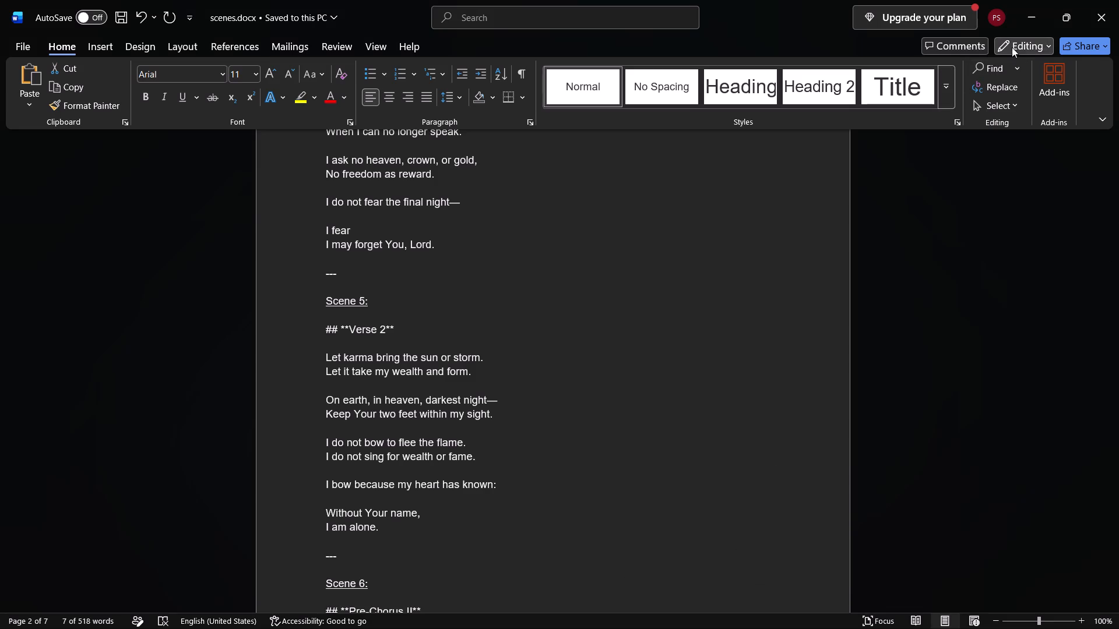
pyautogui.click(1027, 22)
pyautogui.press('space')
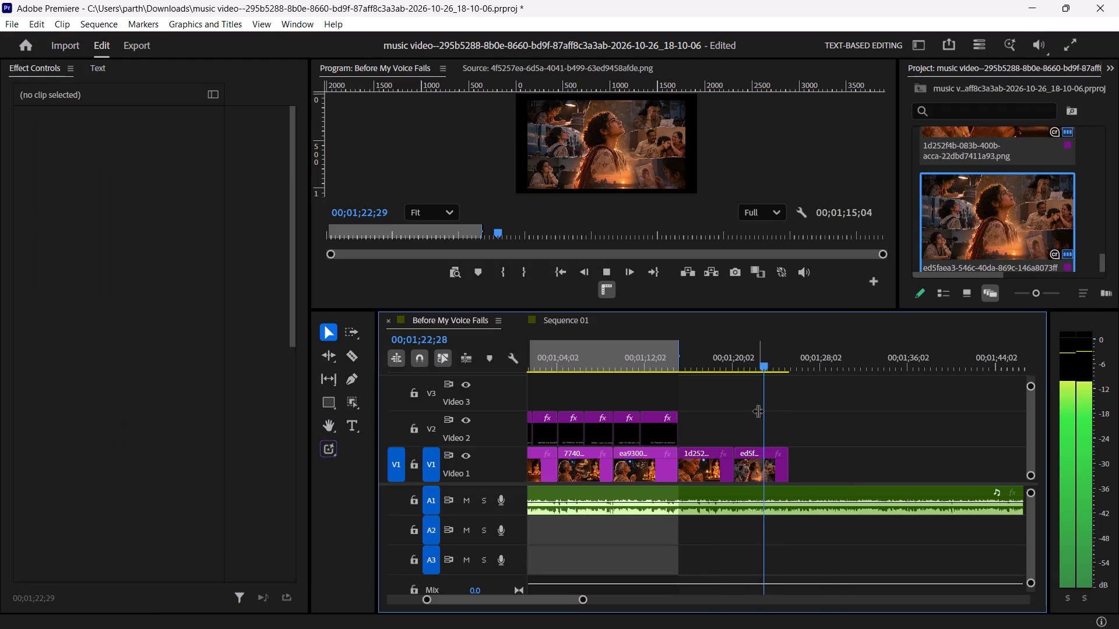
pyautogui.press('space')
# Recheck the Verse 2 lyrics in scenes.docx and replay the end of the young-adulthood collage clip in Premiere Pro.
pyautogui.click(827, 532)
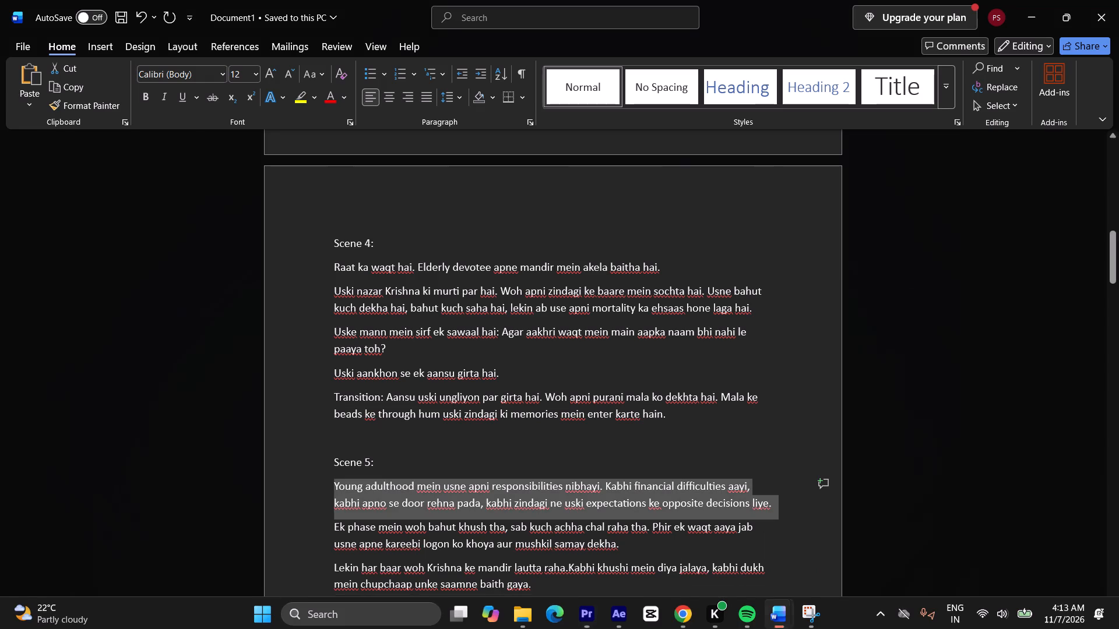
pyautogui.click(744, 551)
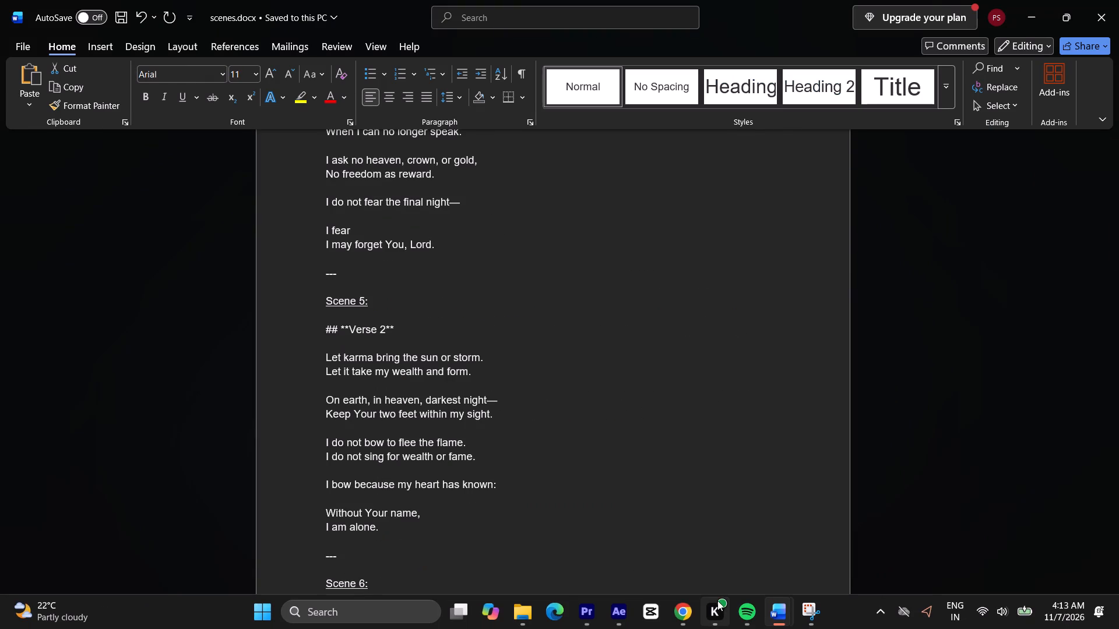
pyautogui.click(573, 621)
pyautogui.press('space')
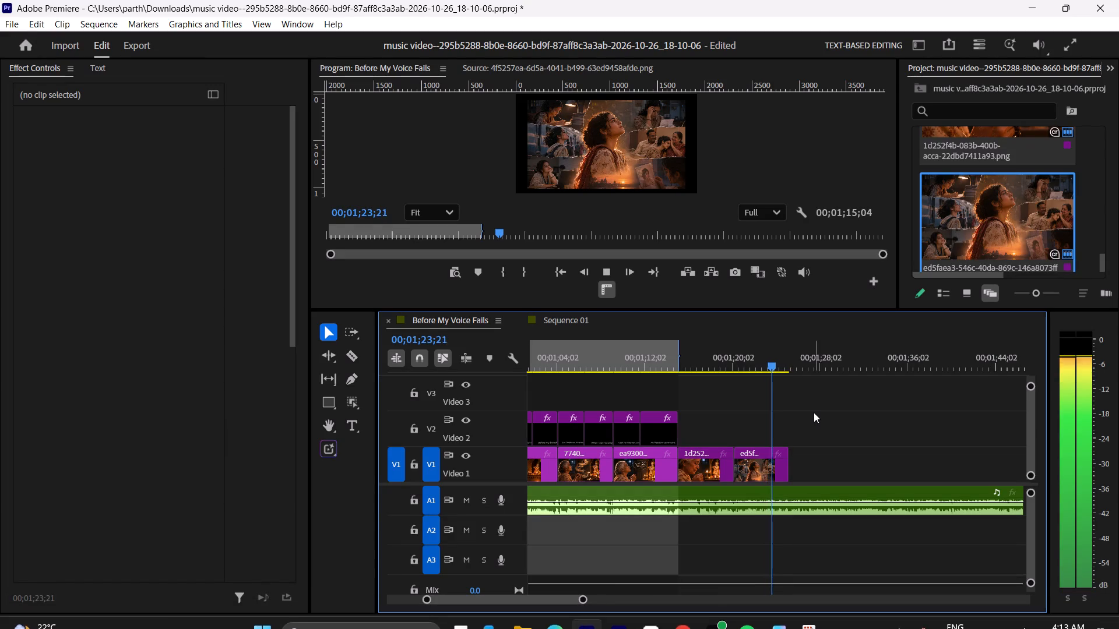
pyautogui.press('space')
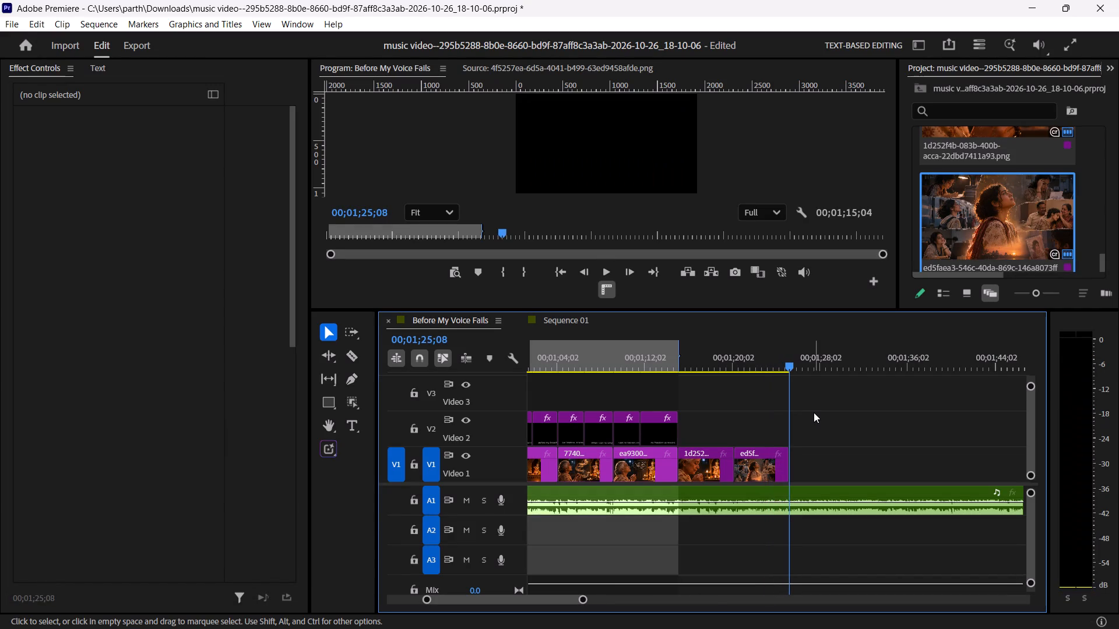
pyautogui.press('space')
pyautogui.press('space')
pyautogui.moveTo(784, 366); pyautogui.dragTo(756, 365)
pyautogui.press('space')
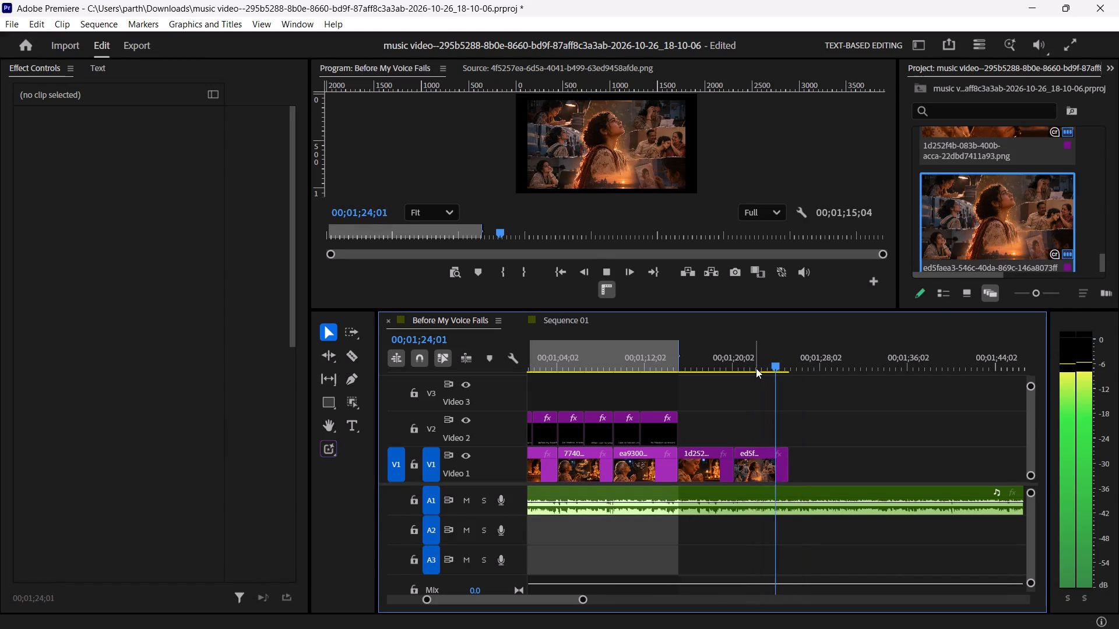
pyautogui.press('space')
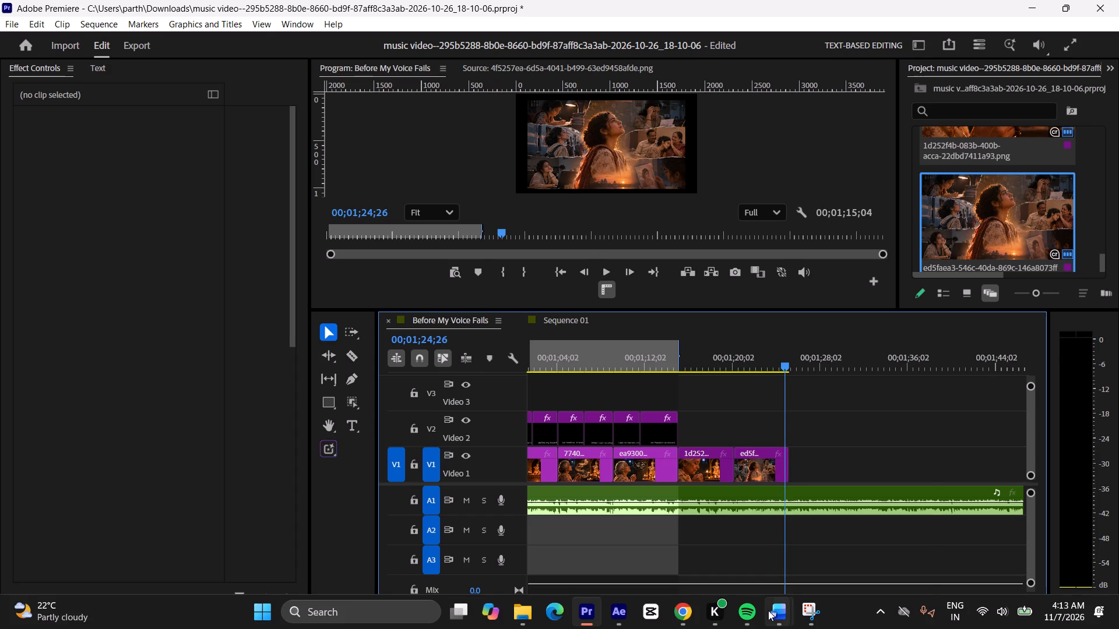
# Switch to the story script in Word and copy the Scene 5 paragraph beginning "Lekin har baar woh Krishna ke mandir lautta raha".
pyautogui.click(817, 527)
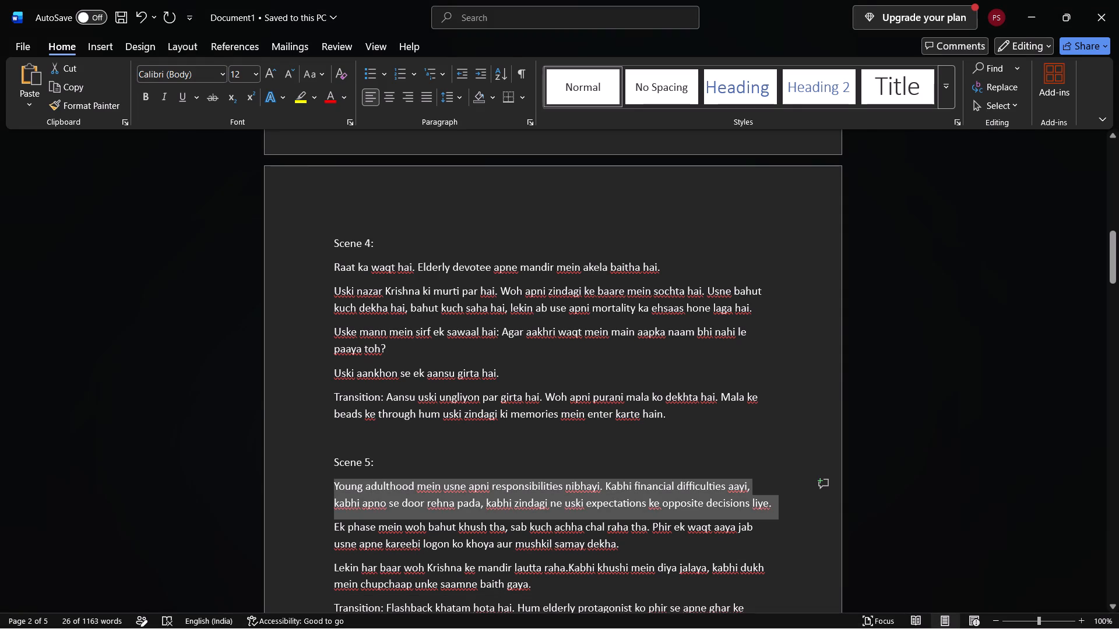
pyautogui.doubleClick(488, 574)
pyautogui.click(488, 574)
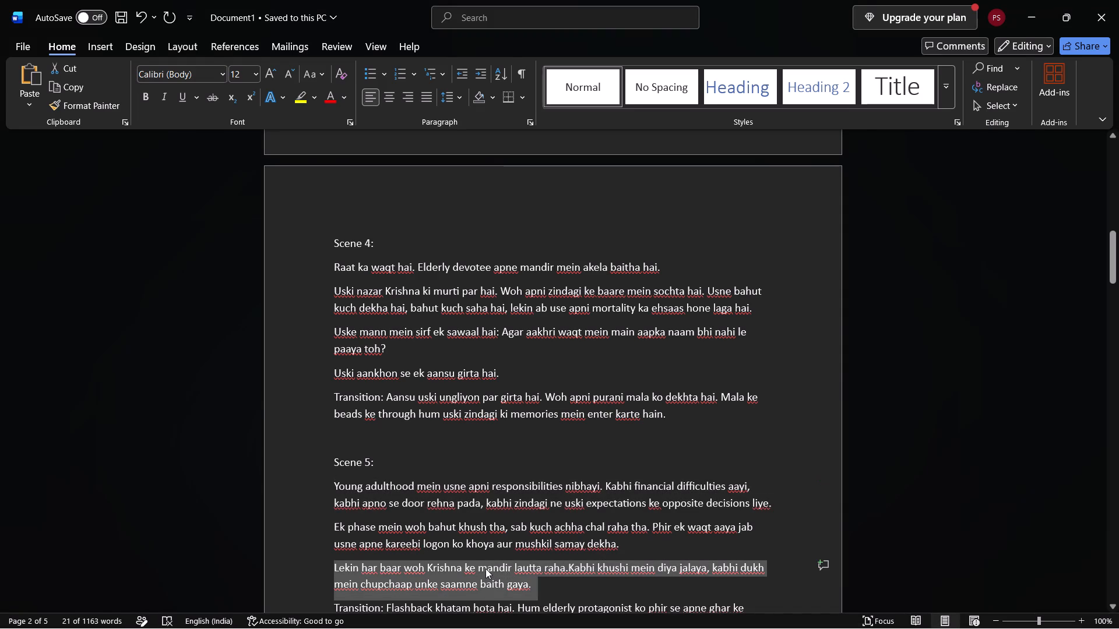
pyautogui.hotkey('ctrl', 'c')
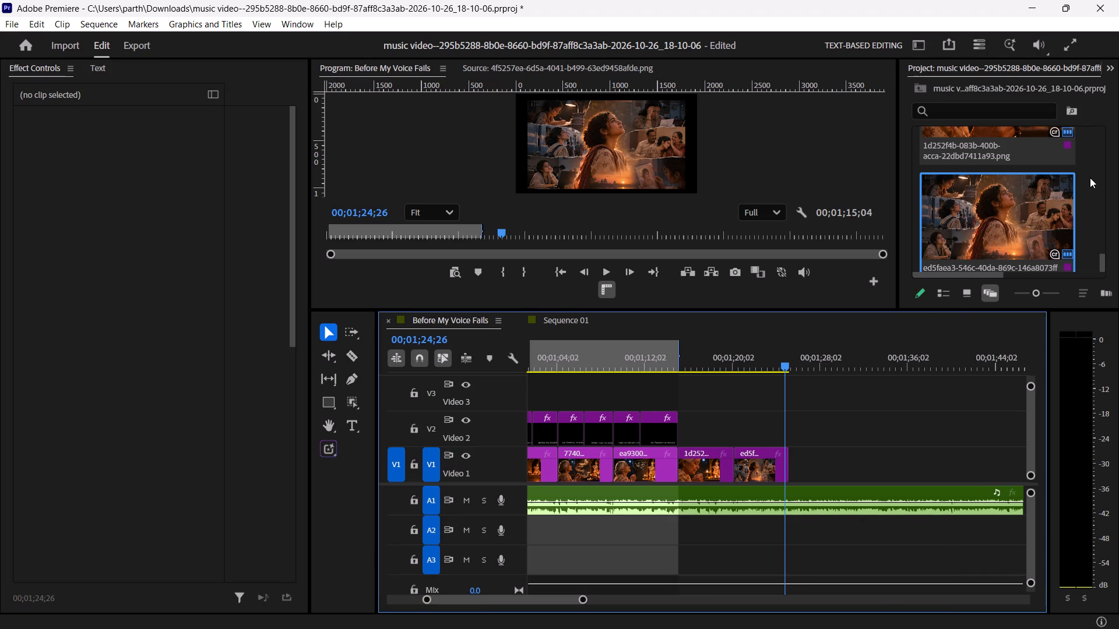
pyautogui.doubleClick(1082, 179)
pyautogui.doubleClick(171, 202)
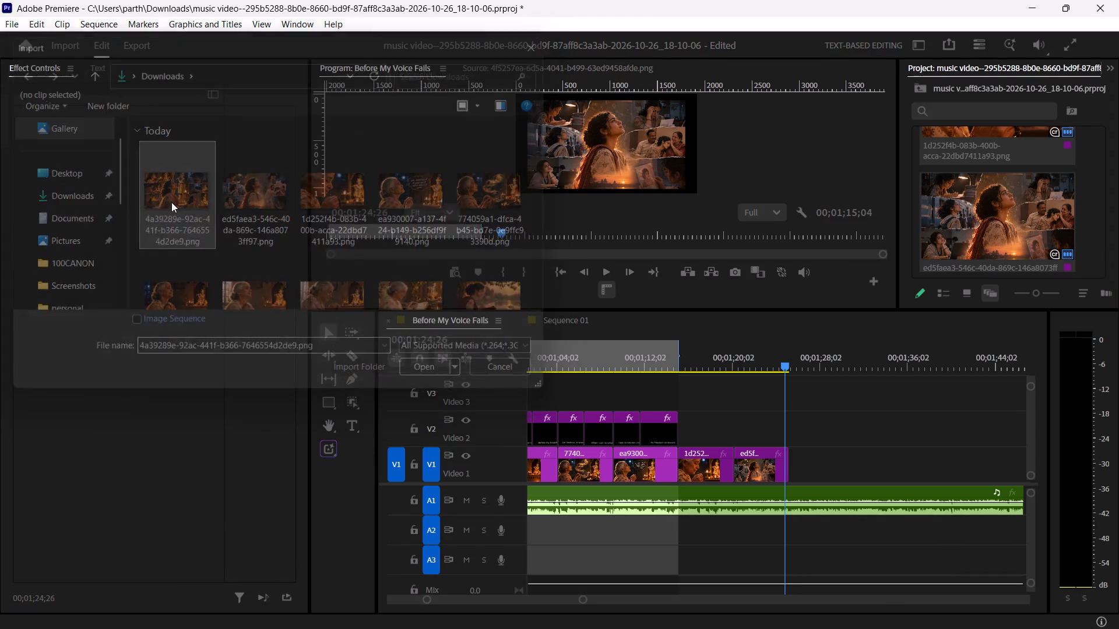
# Place the Krishna temple collage image on Video 1 directly after the young-adulthood collage clip.
pyautogui.scroll(-20, 1087, 197)
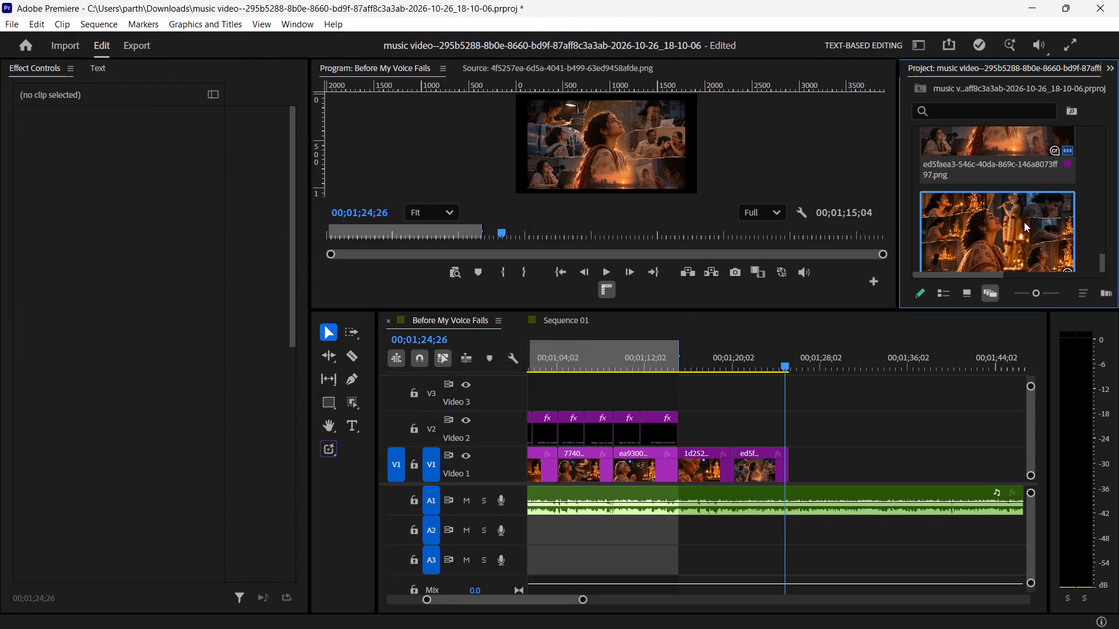
pyautogui.moveTo(1026, 228); pyautogui.dragTo(793, 462)
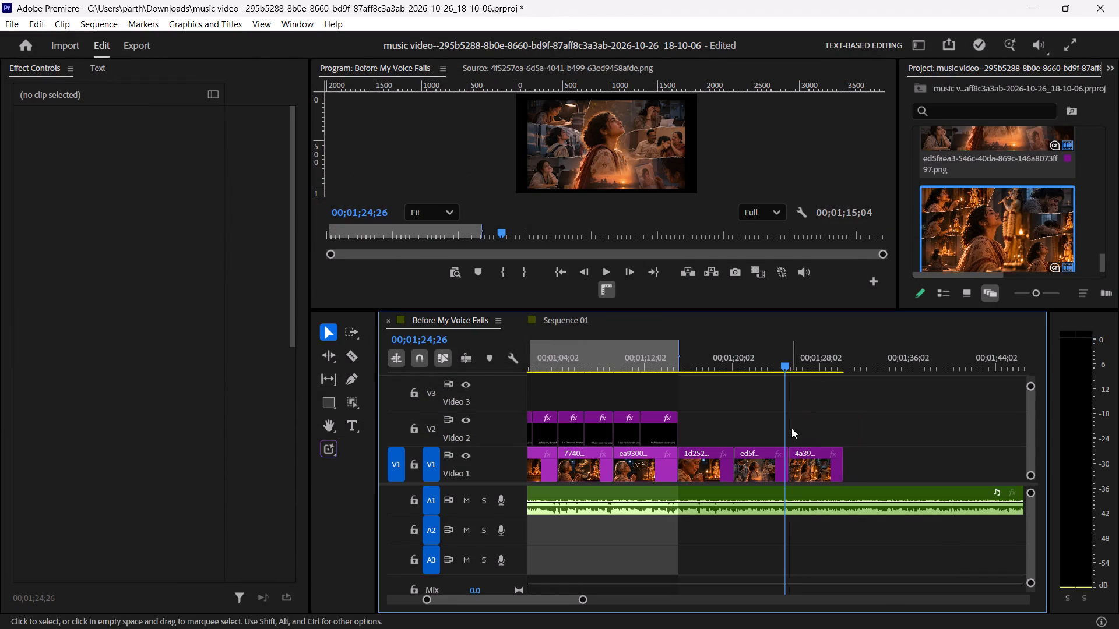
# Play back the Krishna temple collage clip and compare its timing with the Scene 5 and Scene 6 lyrics in scenes.docx.
pyautogui.click(783, 364)
pyautogui.press('space')
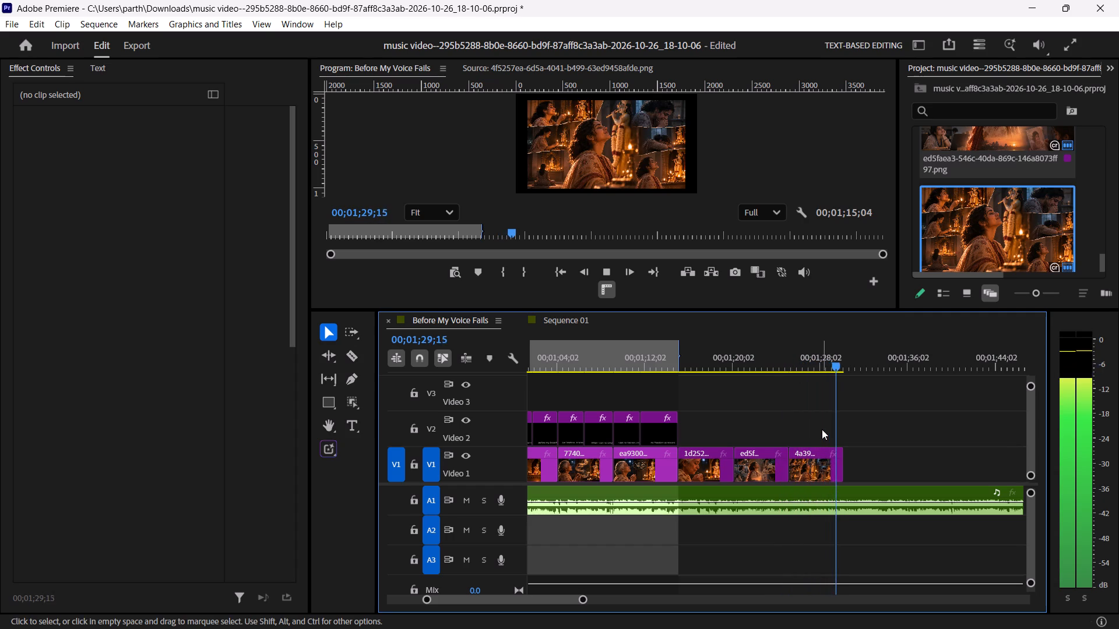
pyautogui.press('space')
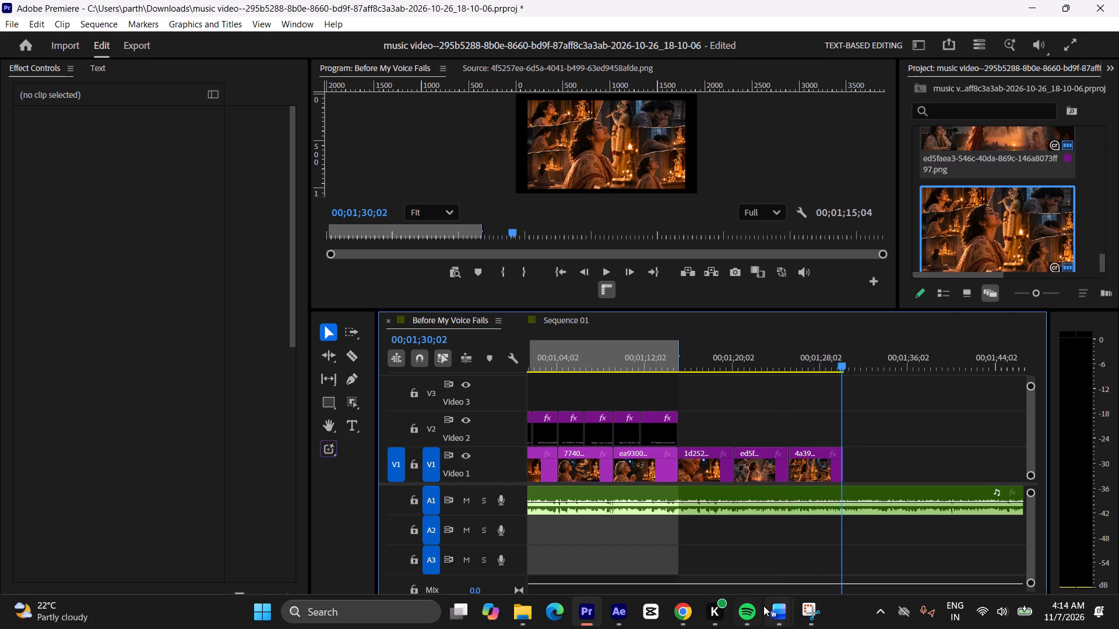
pyautogui.click(819, 540)
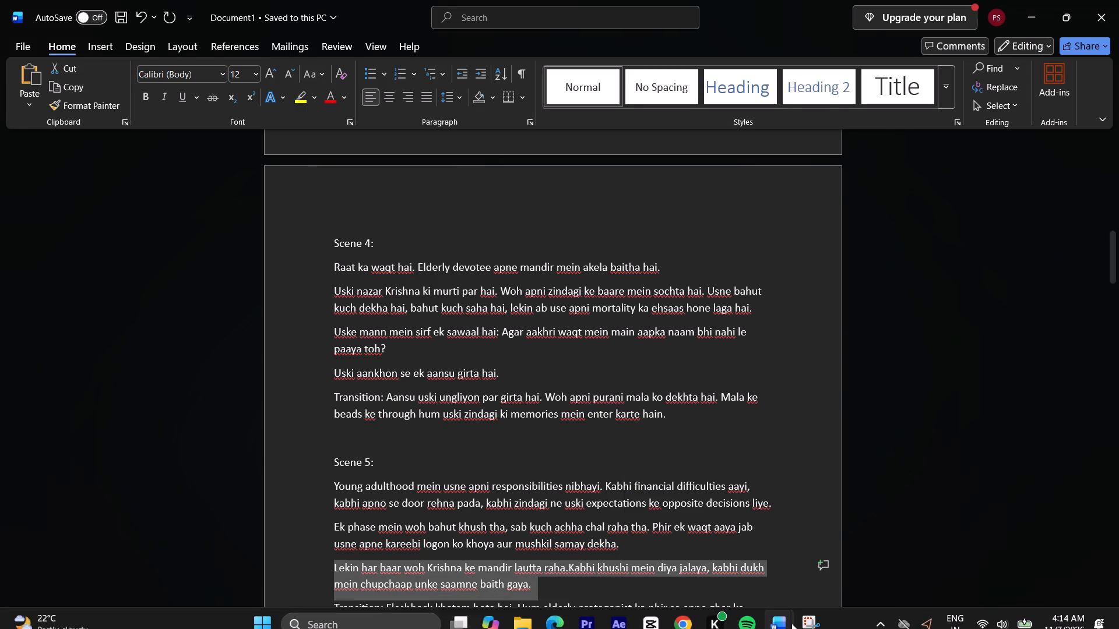
pyautogui.click(690, 552)
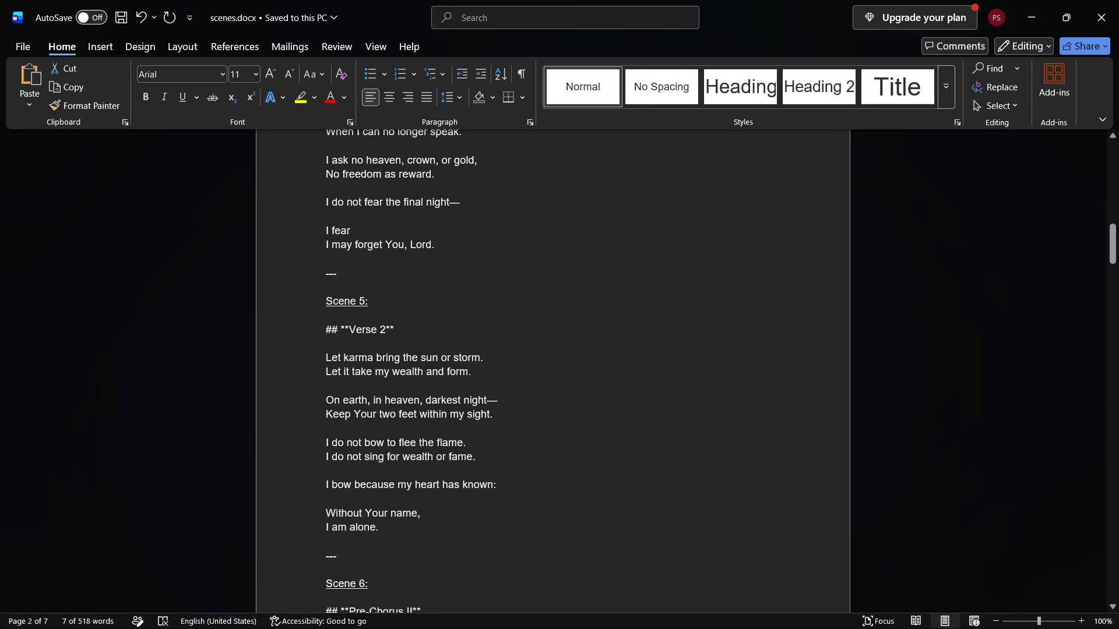
pyautogui.scroll(-2, 692, 349)
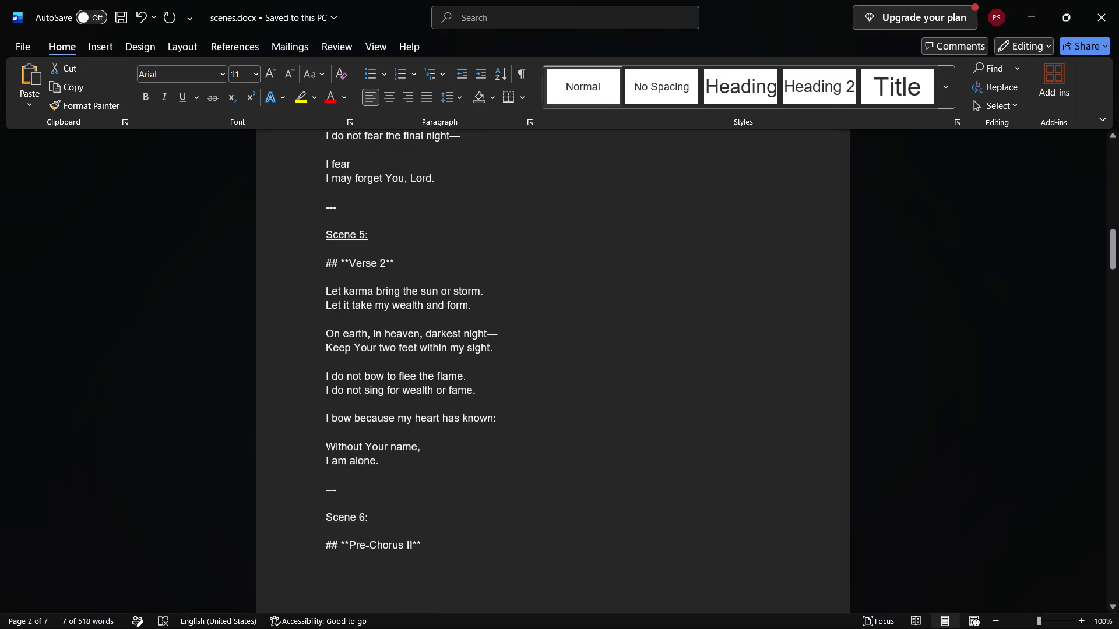
pyautogui.scroll(-6, 689, 355)
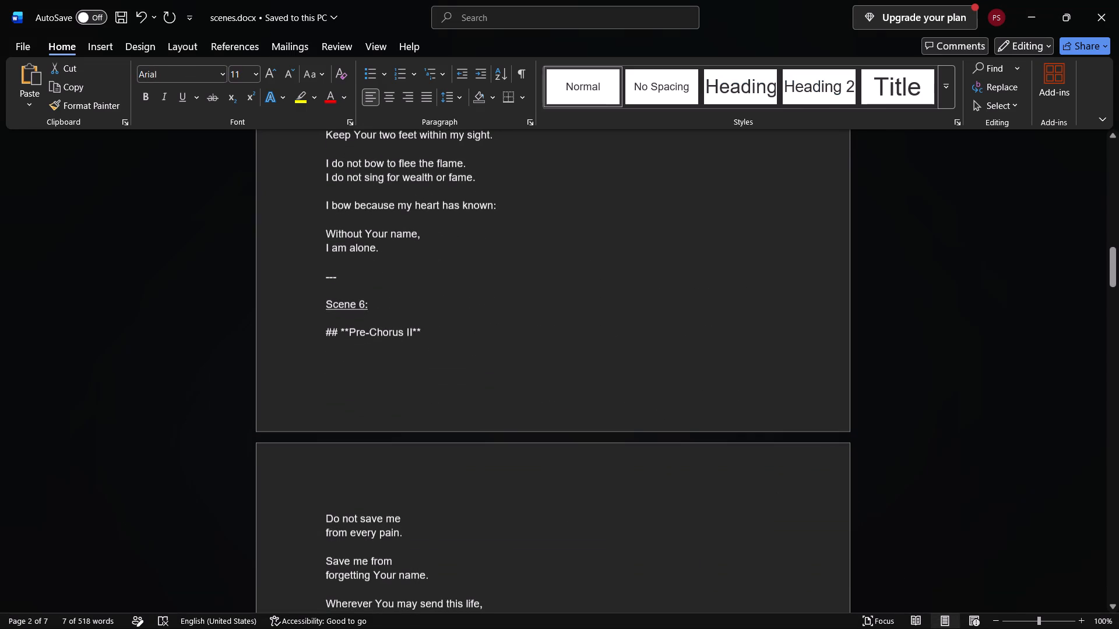
pyautogui.click(1019, 8)
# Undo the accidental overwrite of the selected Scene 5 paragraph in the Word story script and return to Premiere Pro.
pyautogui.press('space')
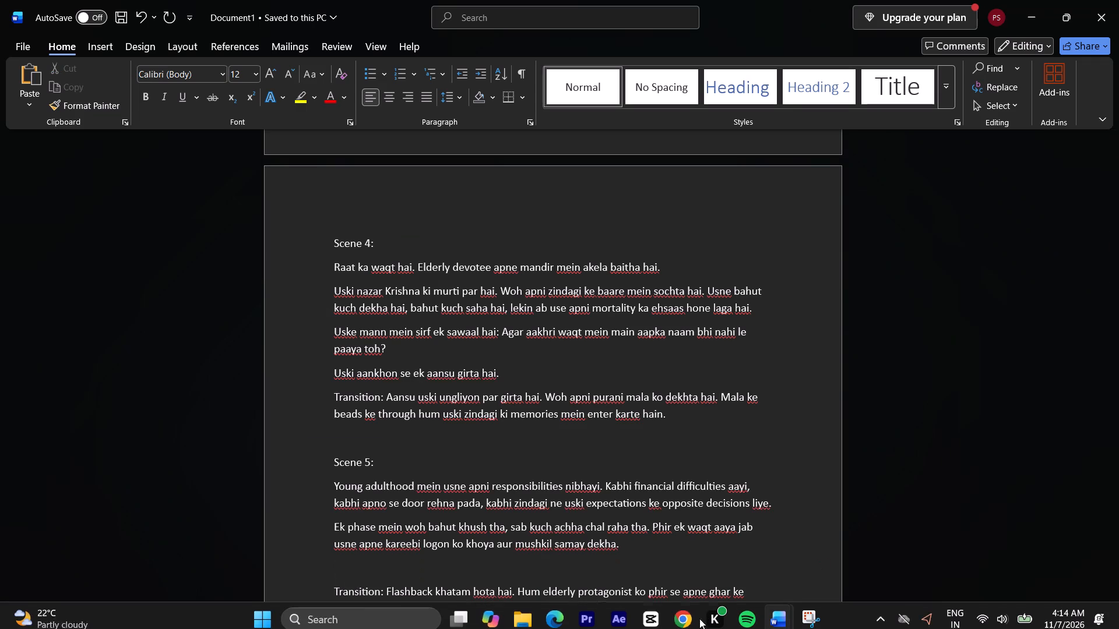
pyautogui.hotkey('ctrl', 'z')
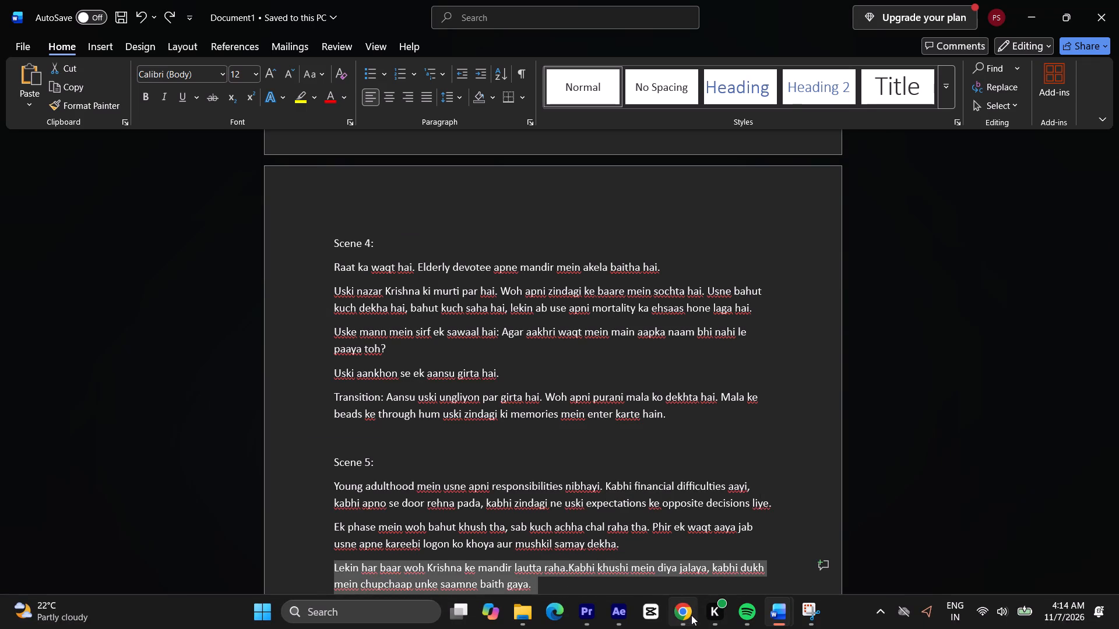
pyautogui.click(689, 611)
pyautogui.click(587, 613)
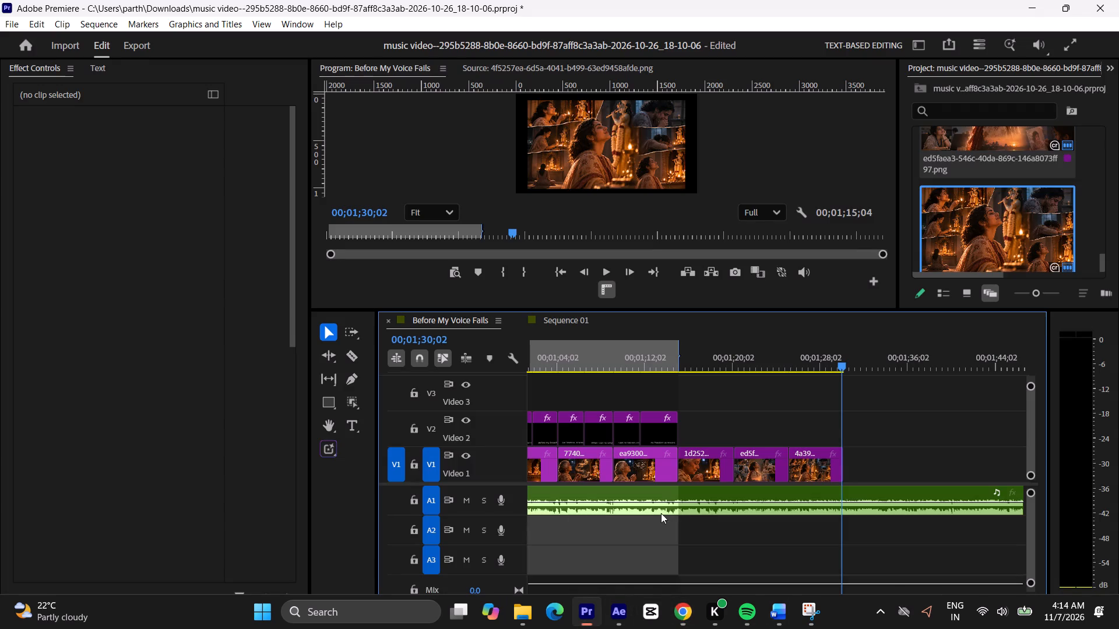
# Play back the end of the Krishna temple collage clip and check the Scene 5 and Scene 6 lyrics in scenes.docx.
pyautogui.click(835, 355)
pyautogui.press('space')
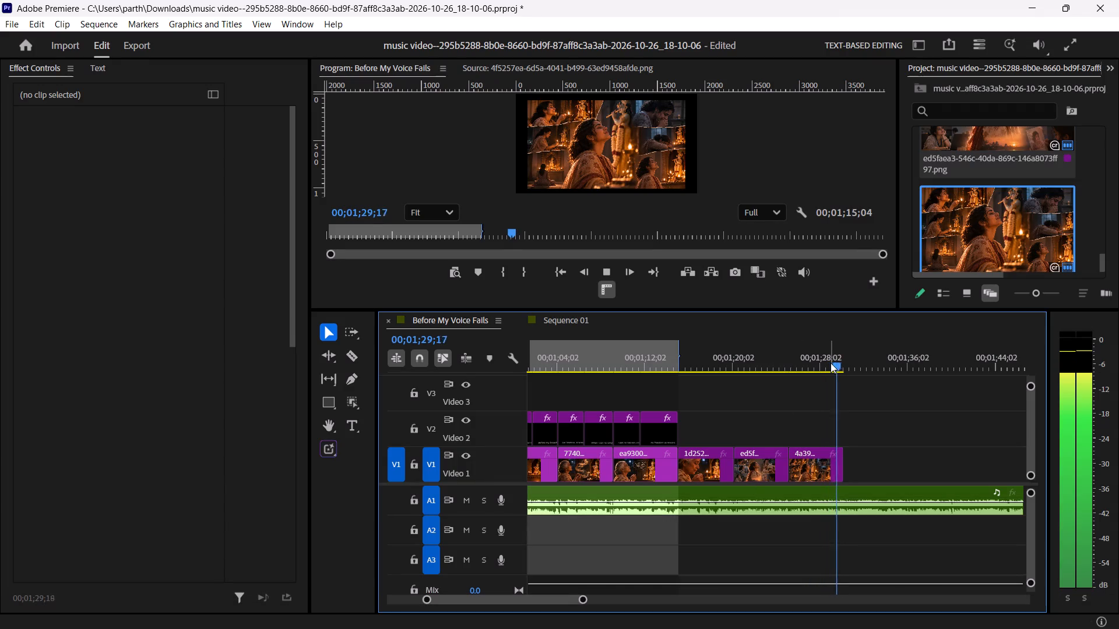
pyautogui.press('space')
pyautogui.press('space')
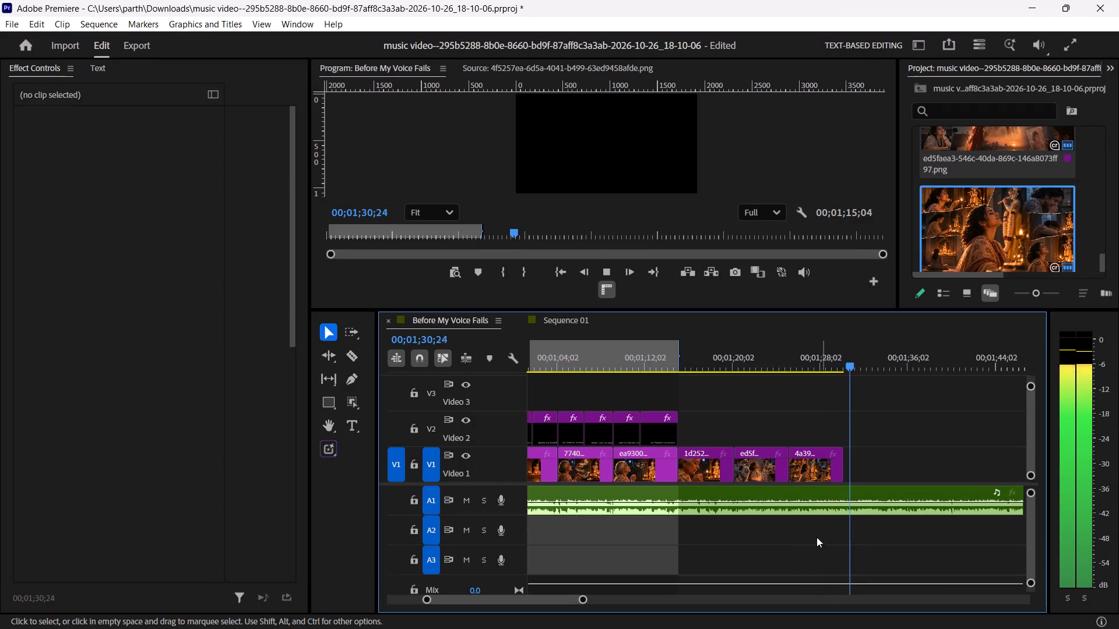
pyautogui.press('space')
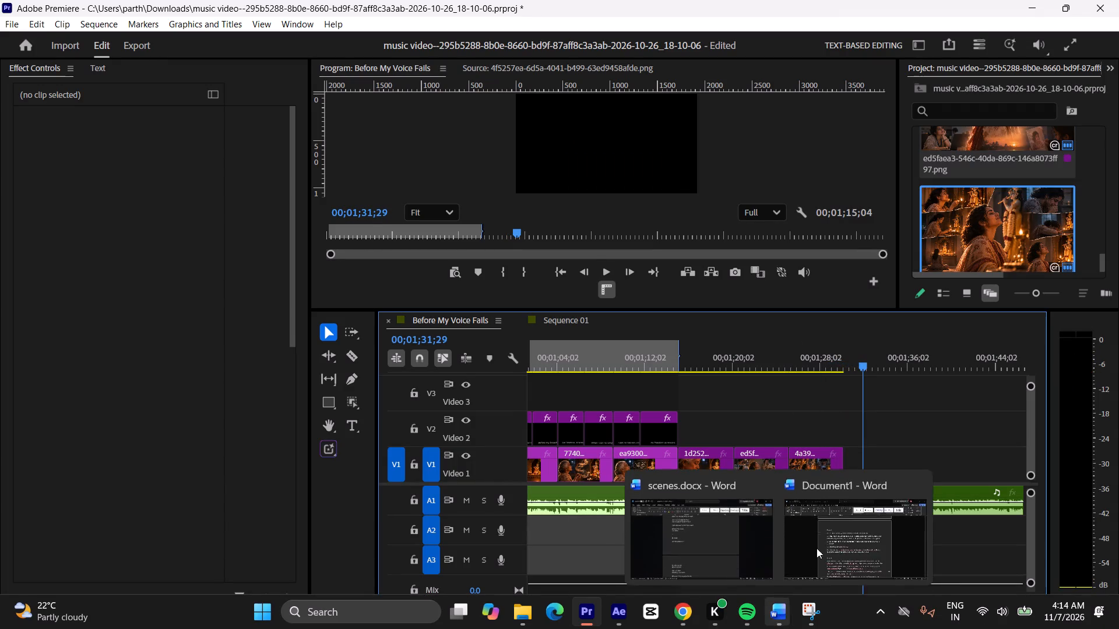
pyautogui.click(836, 533)
pyautogui.click(710, 563)
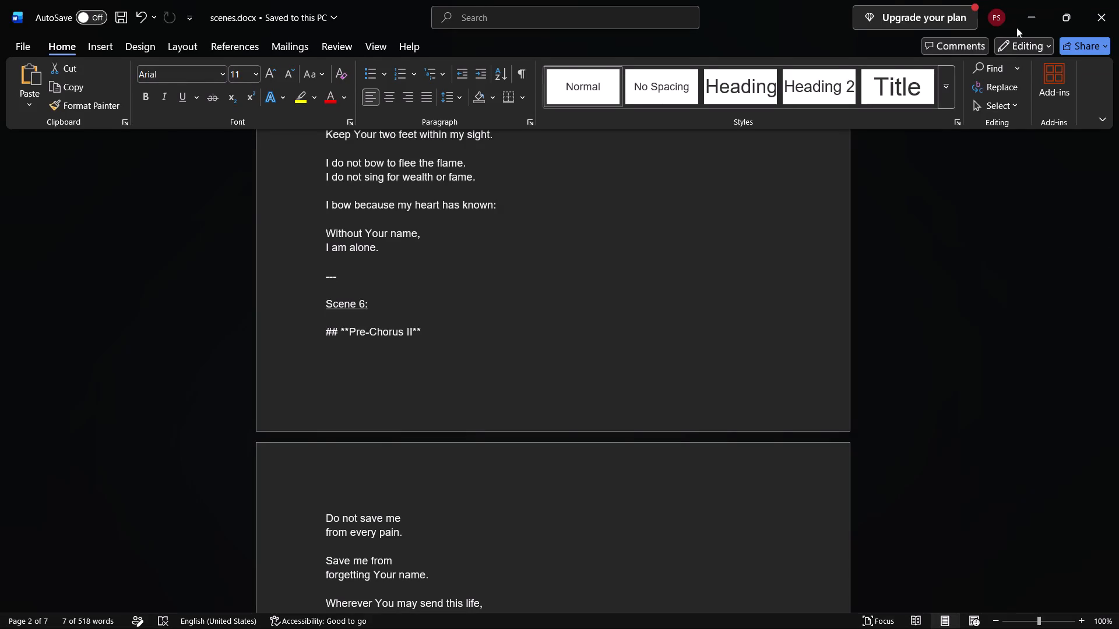
pyautogui.click(1027, 9)
pyautogui.click(586, 610)
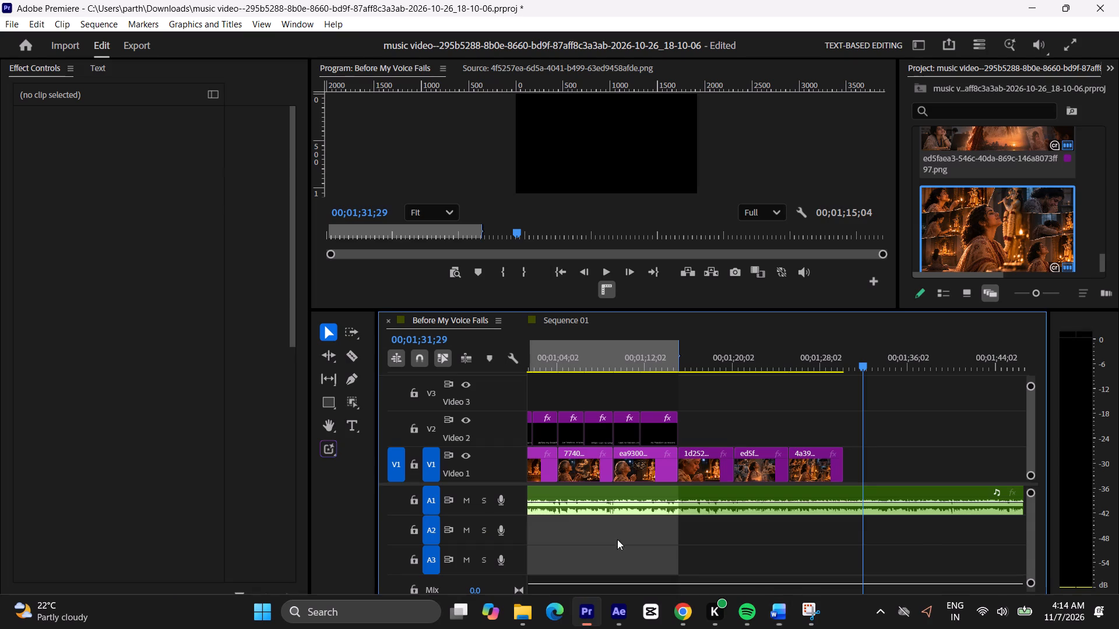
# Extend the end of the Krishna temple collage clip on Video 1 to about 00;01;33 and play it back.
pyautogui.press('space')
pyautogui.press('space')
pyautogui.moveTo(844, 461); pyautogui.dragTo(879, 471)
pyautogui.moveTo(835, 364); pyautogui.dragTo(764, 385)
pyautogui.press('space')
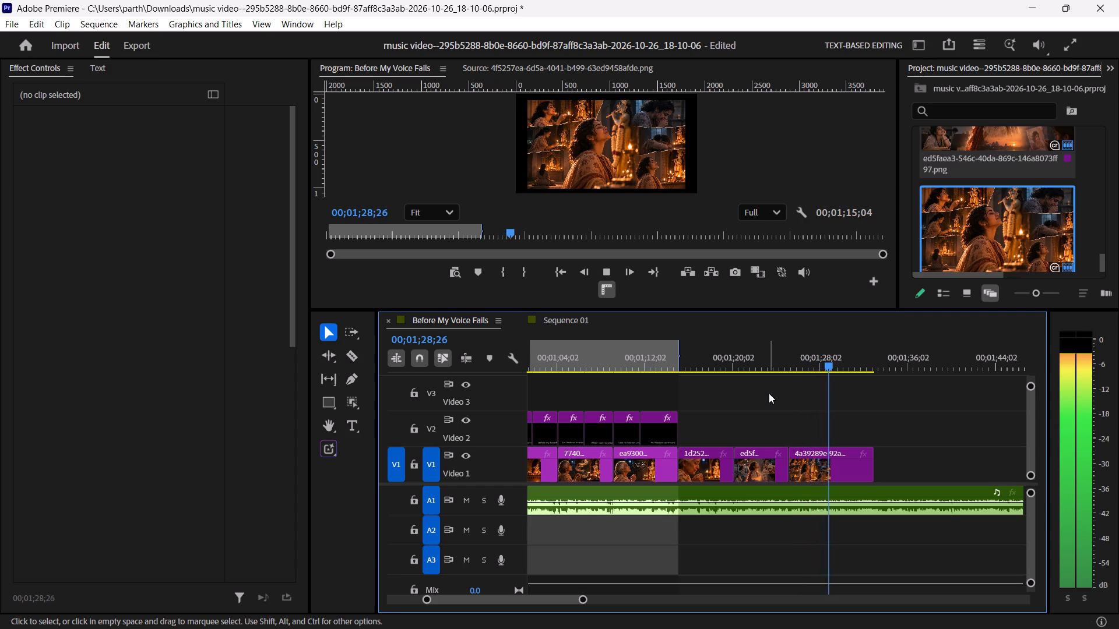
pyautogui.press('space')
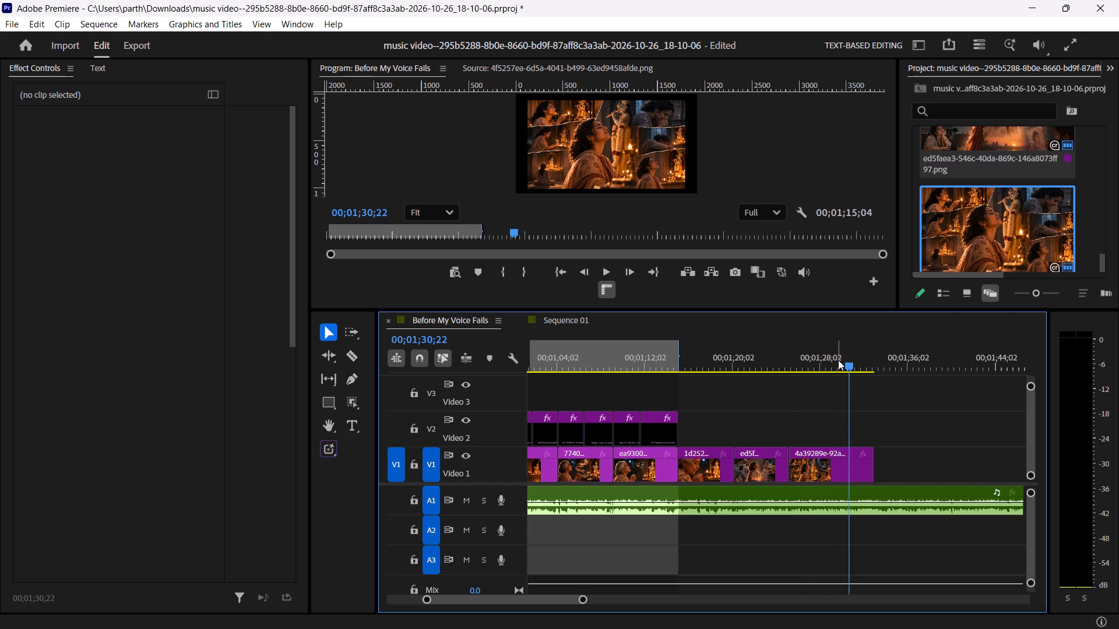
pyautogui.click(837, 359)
pyautogui.click(836, 529)
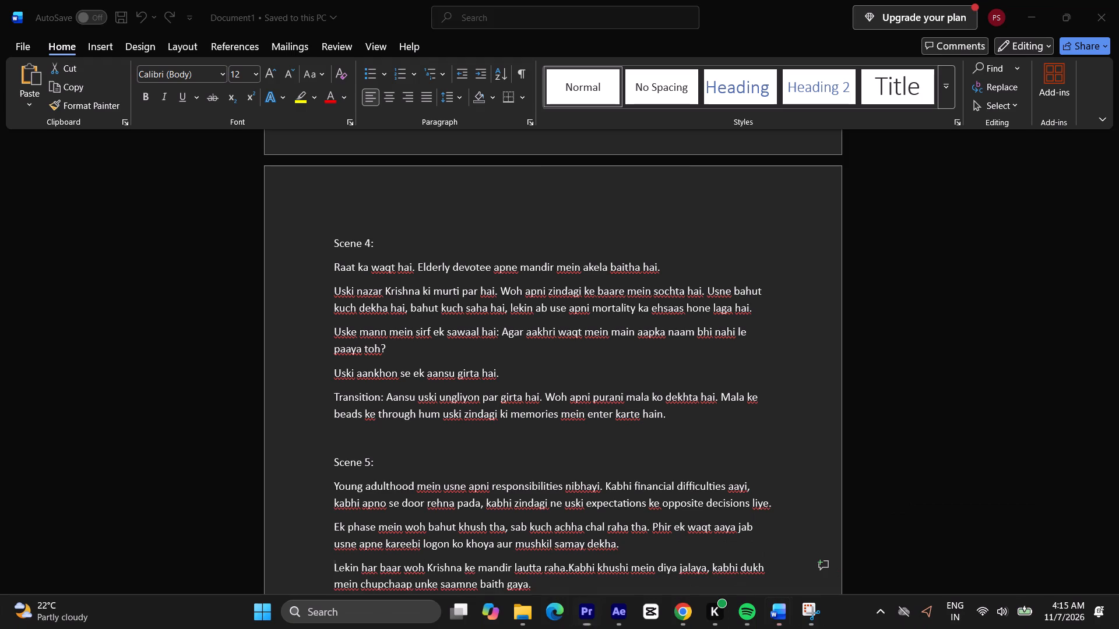
pyautogui.scroll(-3, 586, 517)
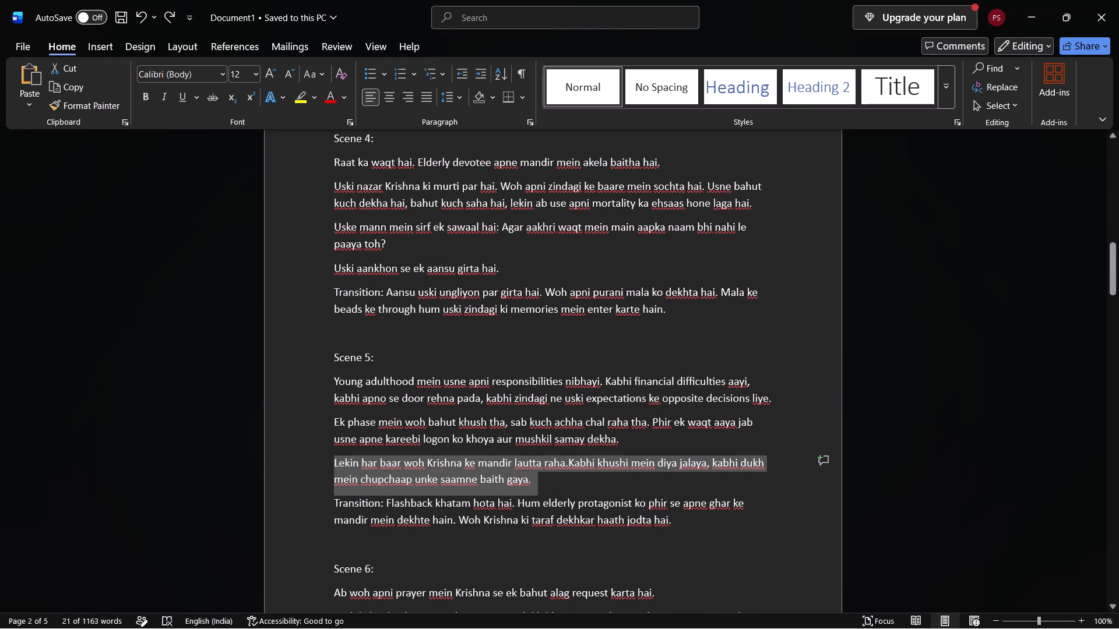
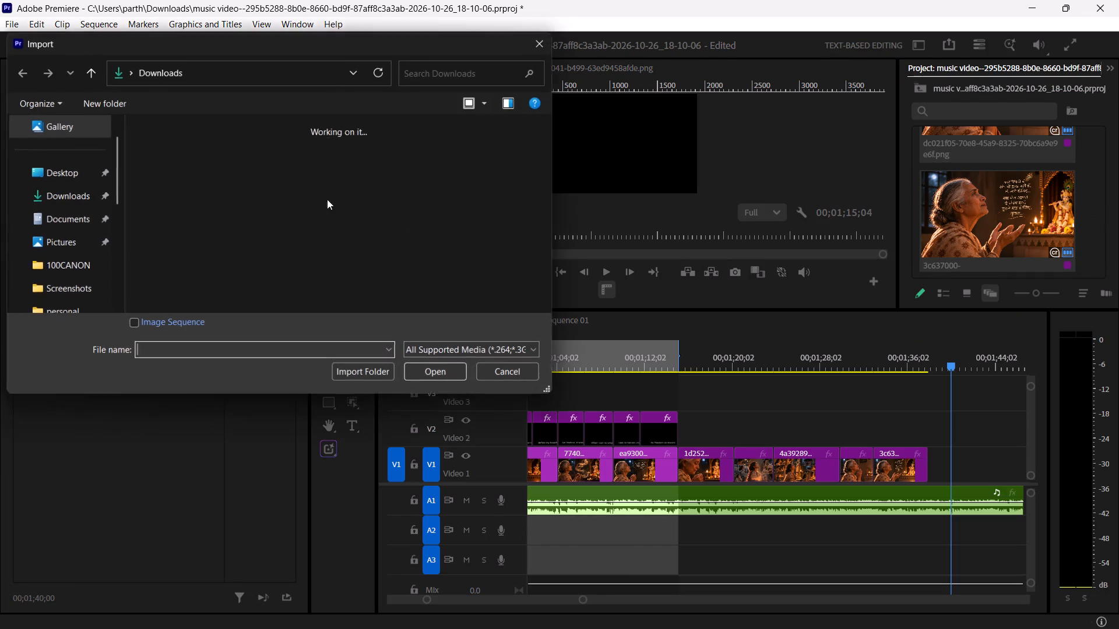
pyautogui.doubleClick(192, 185)
# Place the imported mala-lifting image on Video 1 directly after the last image clip, at 00;01;37;29.
pyautogui.scroll(-1, 1104, 90)
pyautogui.scroll(-8, 1045, 190)
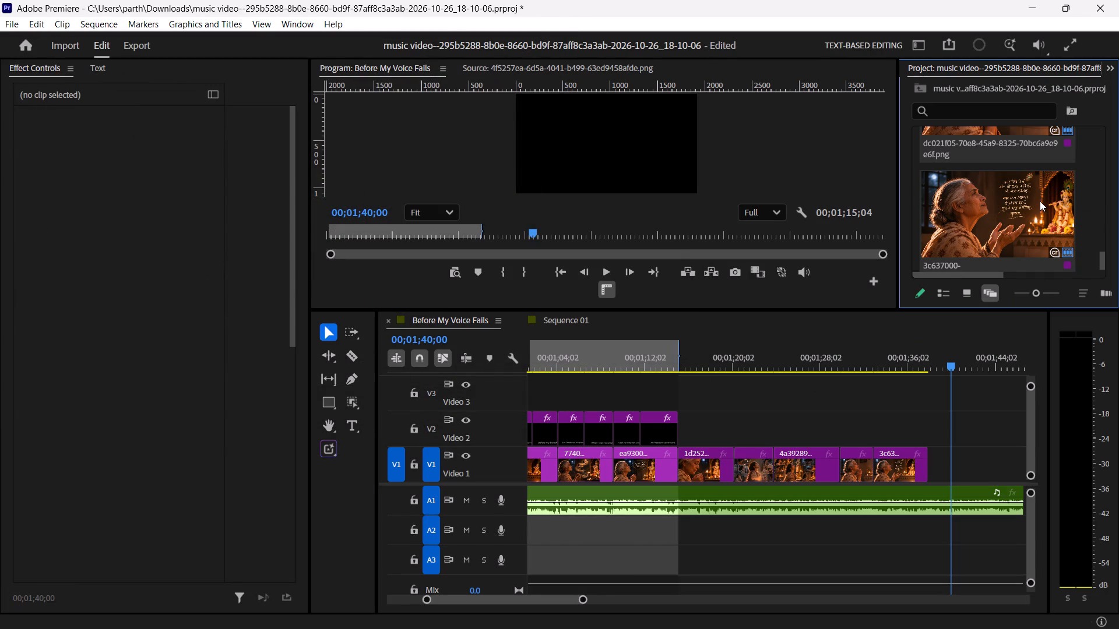
pyautogui.scroll(-16, 1040, 201)
pyautogui.scroll(4, 1048, 221)
pyautogui.scroll(-4, 1048, 220)
pyautogui.scroll(4, 1048, 220)
pyautogui.scroll(-5, 1048, 230)
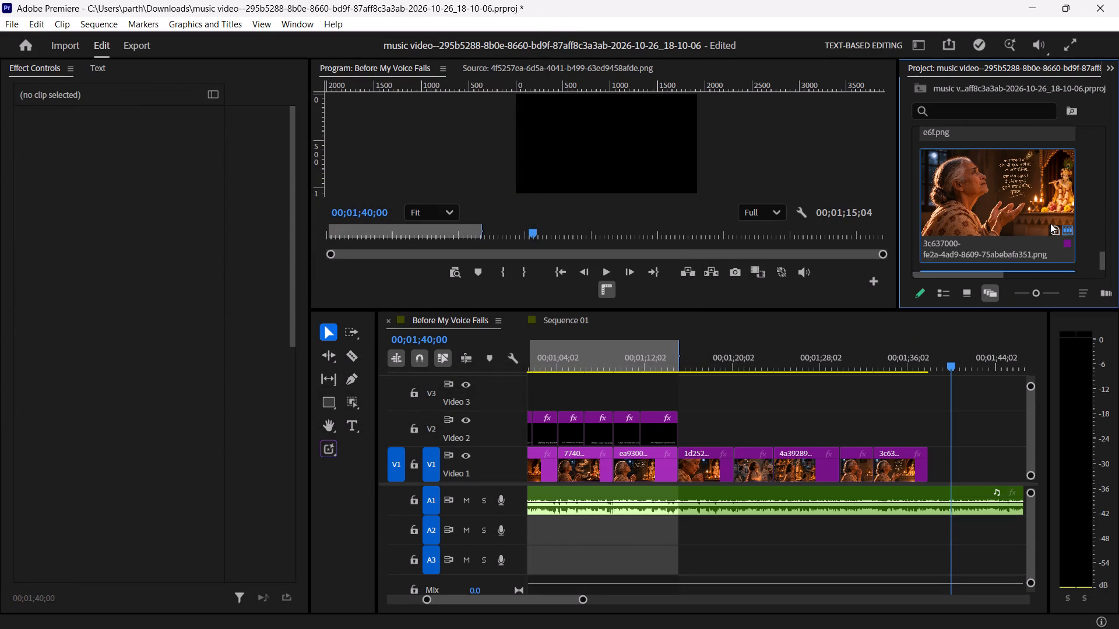
pyautogui.scroll(-19, 1050, 223)
pyautogui.moveTo(1011, 214); pyautogui.dragTo(936, 437)
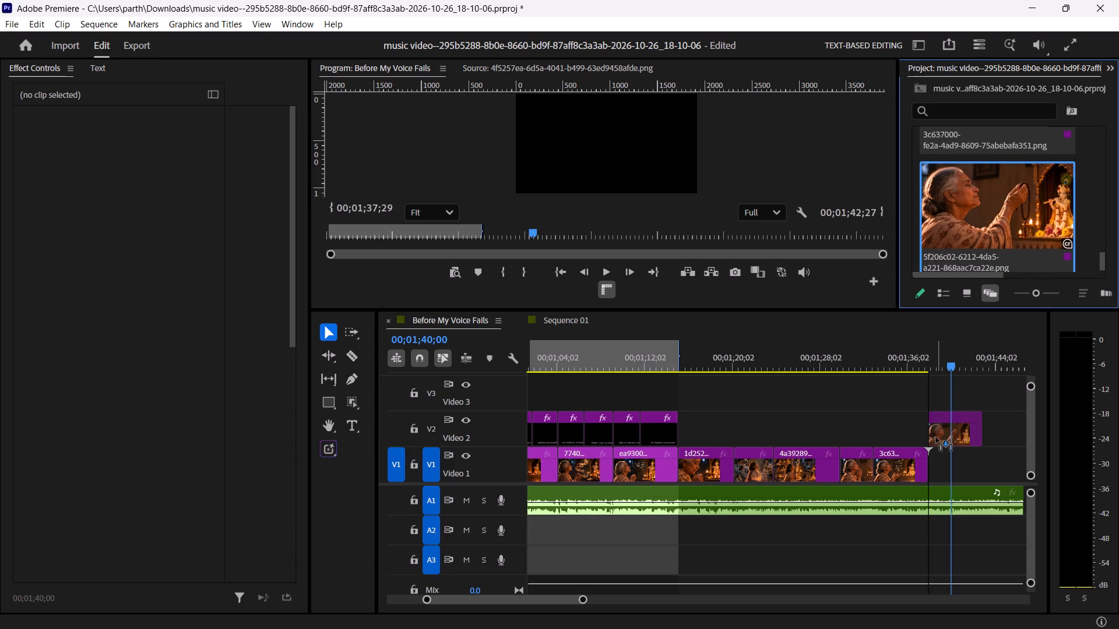
pyautogui.moveTo(936, 437); pyautogui.dragTo(937, 460)
# Play through the mala-lifting clip against the song to find its cut point, and trim its end to 00;01;42;25.
pyautogui.moveTo(930, 368); pyautogui.dragTo(924, 367)
pyautogui.press('space')
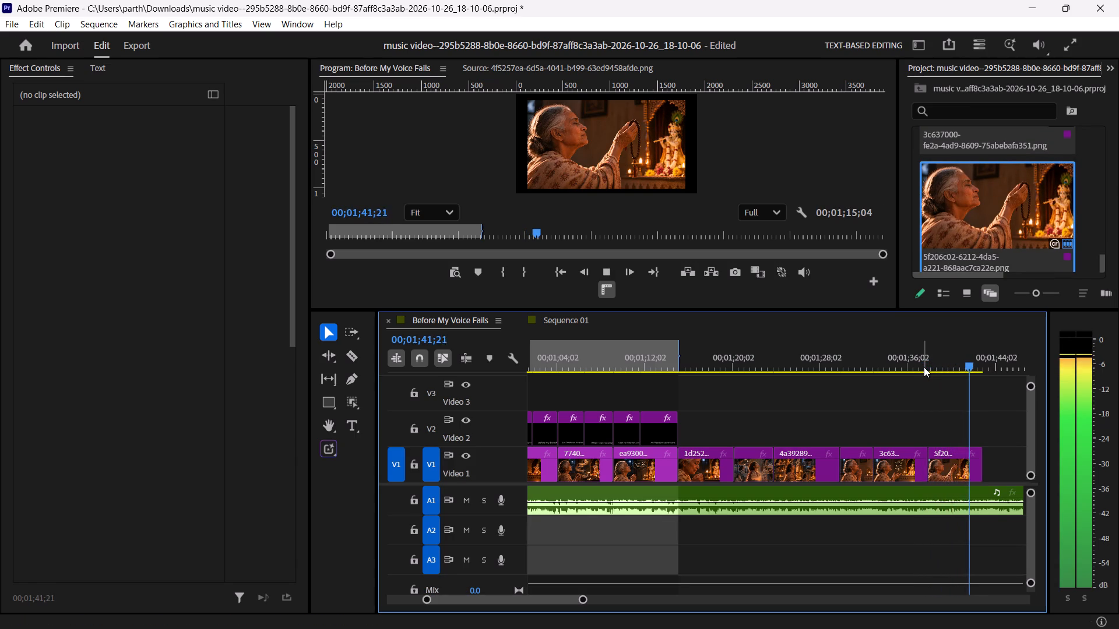
pyautogui.press('space')
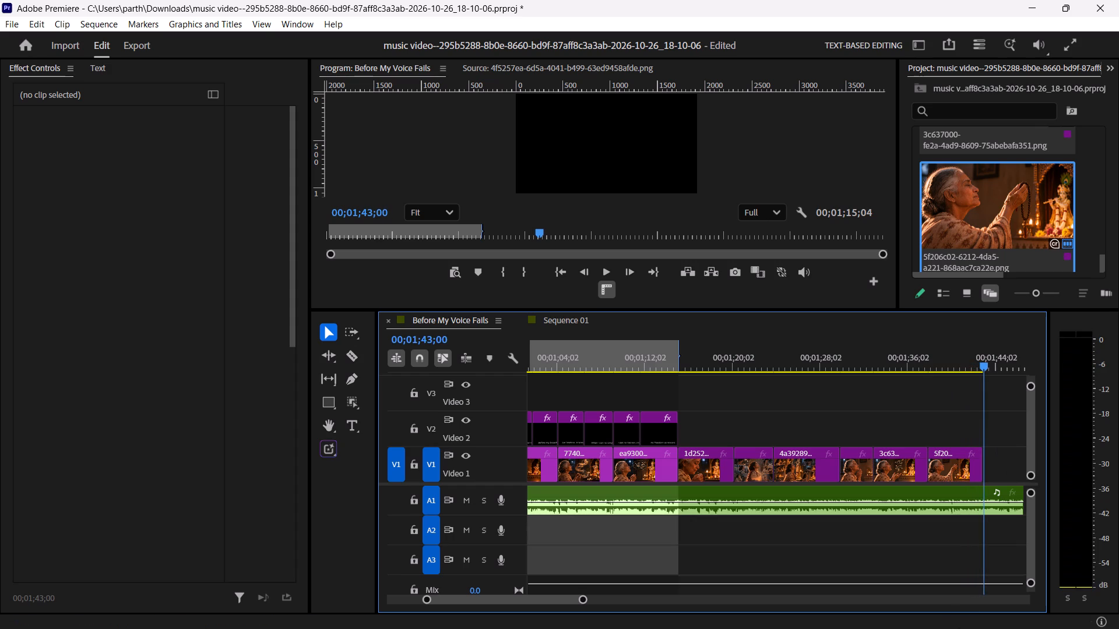
pyautogui.click(965, 358)
pyautogui.press('space')
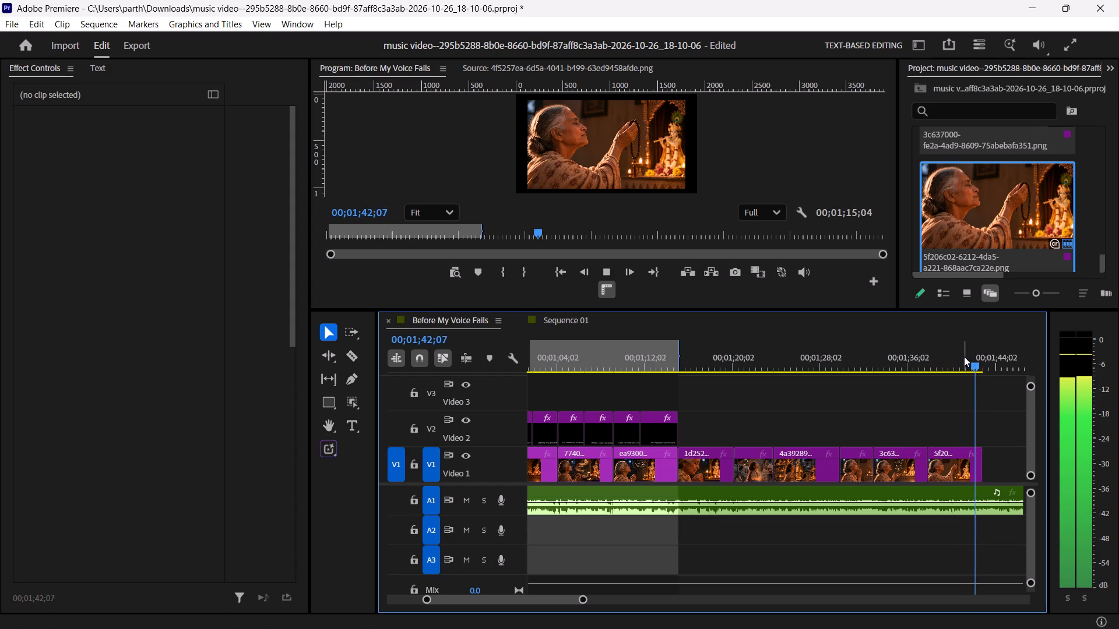
pyautogui.press('space')
pyautogui.moveTo(976, 367); pyautogui.dragTo(969, 367)
pyautogui.press('space')
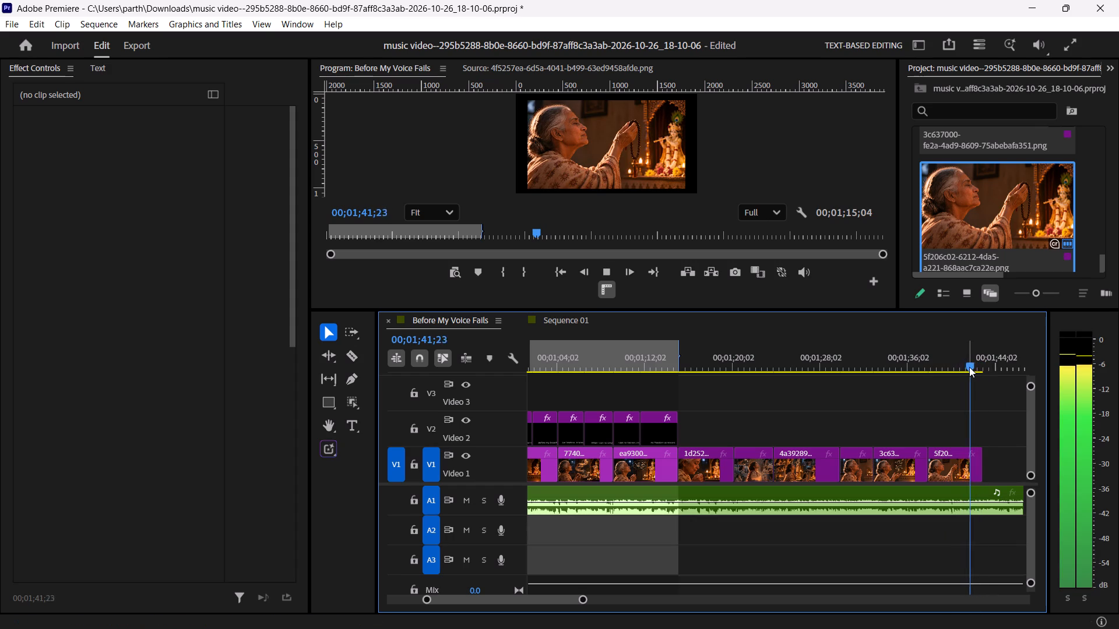
pyautogui.press('space')
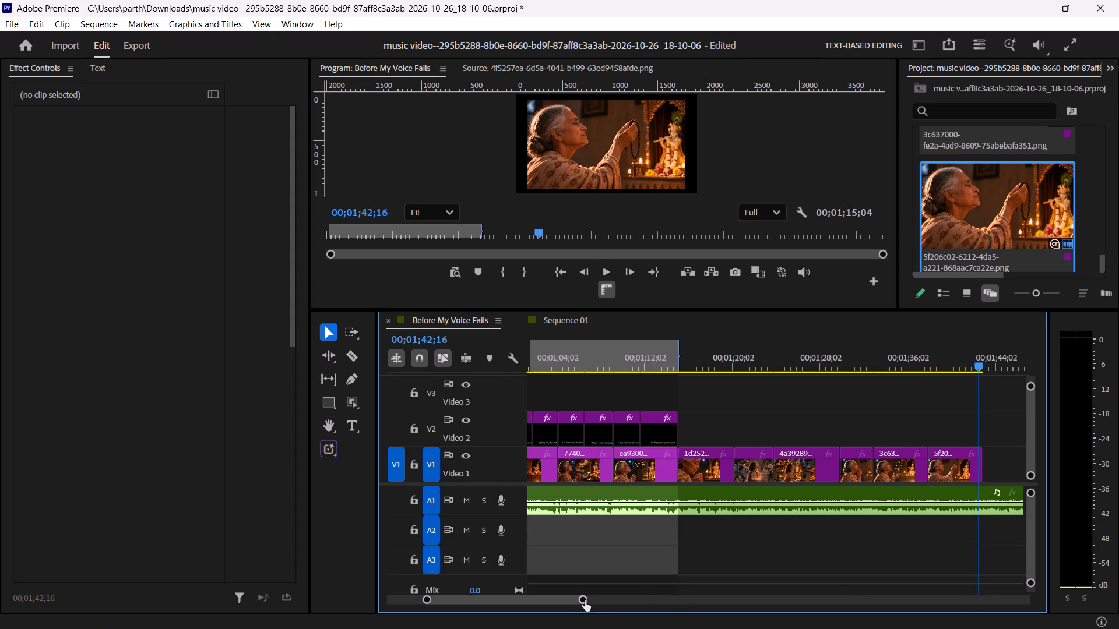
pyautogui.moveTo(584, 600); pyautogui.dragTo(466, 607)
pyautogui.moveTo(761, 362); pyautogui.dragTo(741, 365)
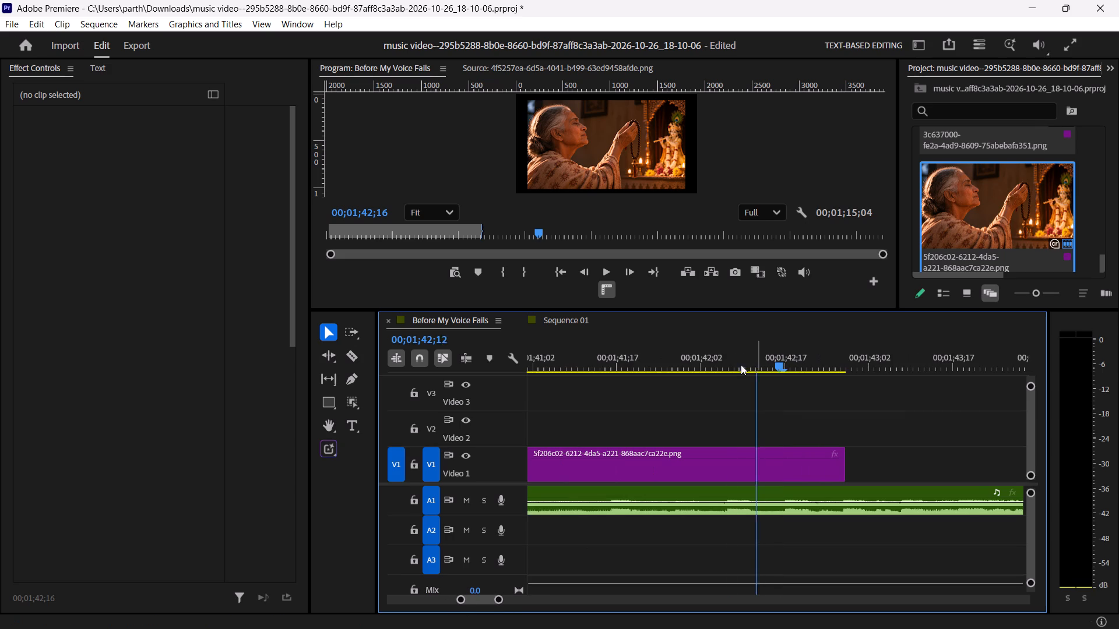
pyautogui.moveTo(741, 365); pyautogui.dragTo(715, 367)
pyautogui.press('space')
pyautogui.press('space')
pyautogui.press('space')
pyautogui.press('space')
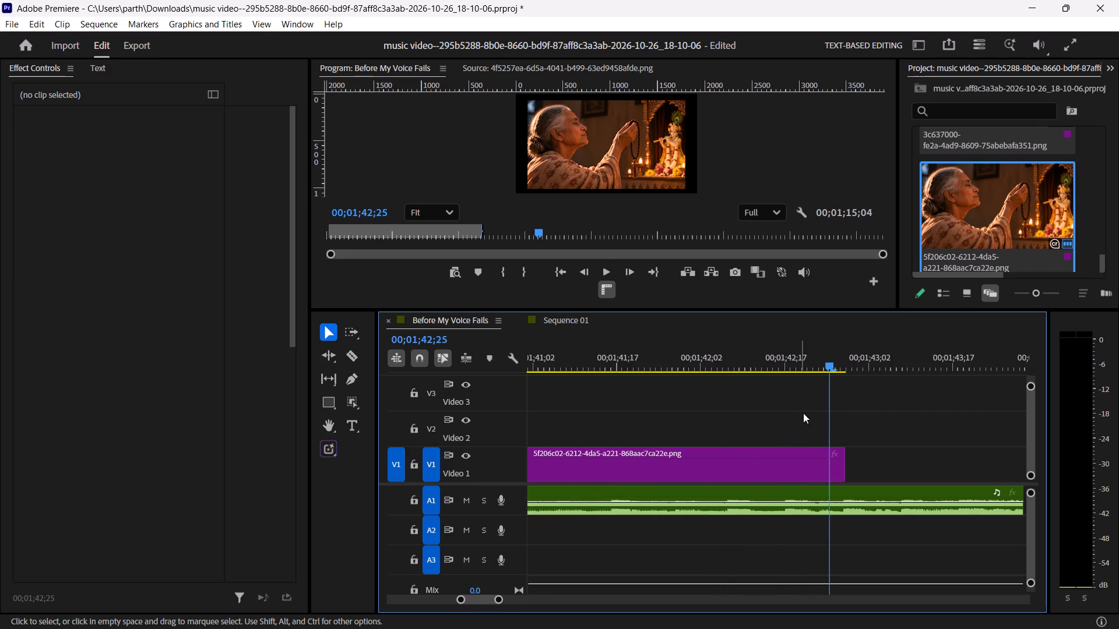
pyautogui.moveTo(845, 458); pyautogui.dragTo(831, 462)
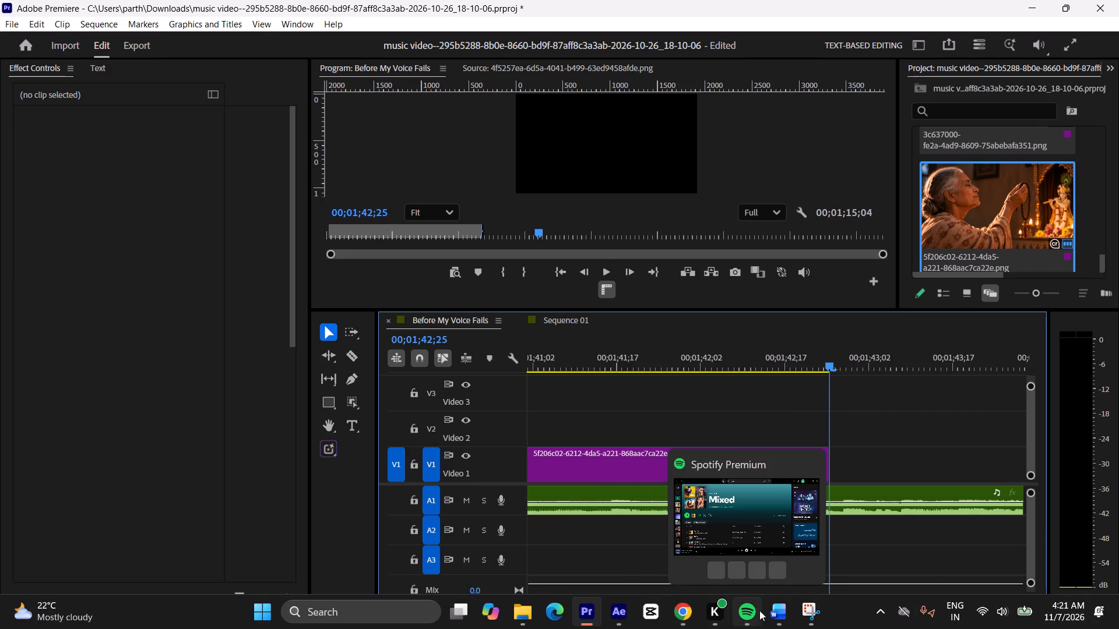
# Switch to Word and review the Scene 7 lyrics in scenes.docx and the Scene 7 description in Document1.
pyautogui.click(719, 553)
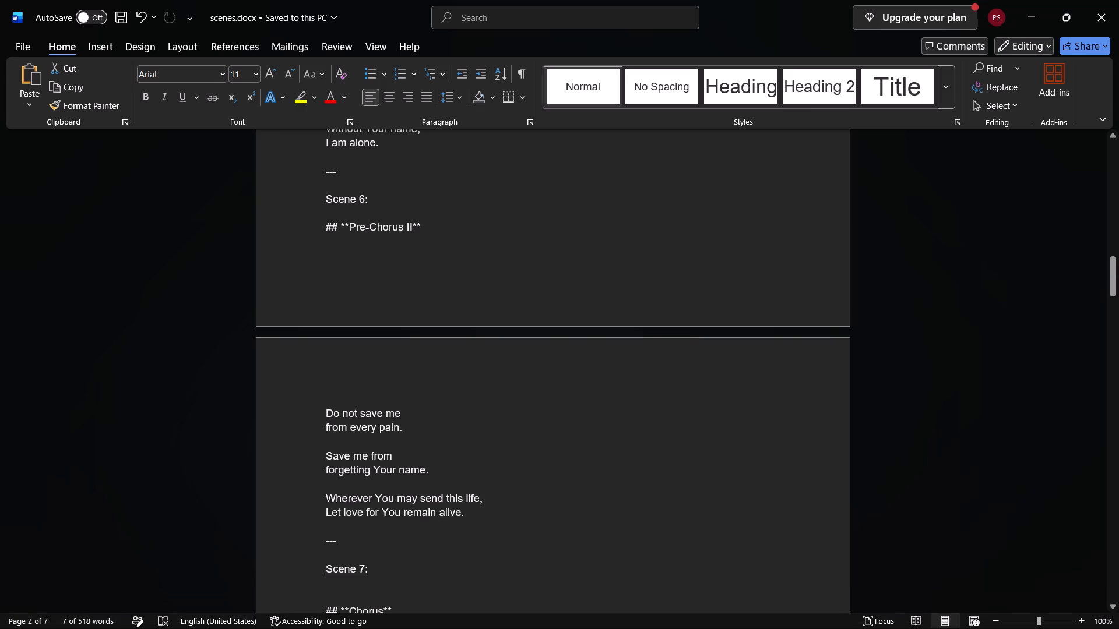
pyautogui.scroll(-5, 770, 539)
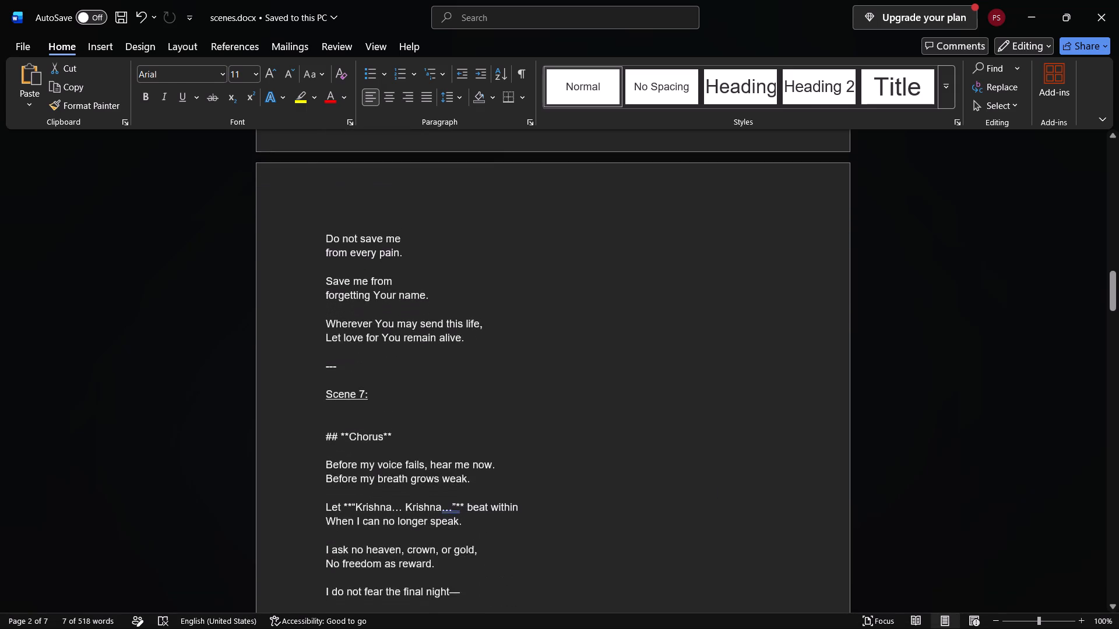
pyautogui.scroll(-4, 770, 539)
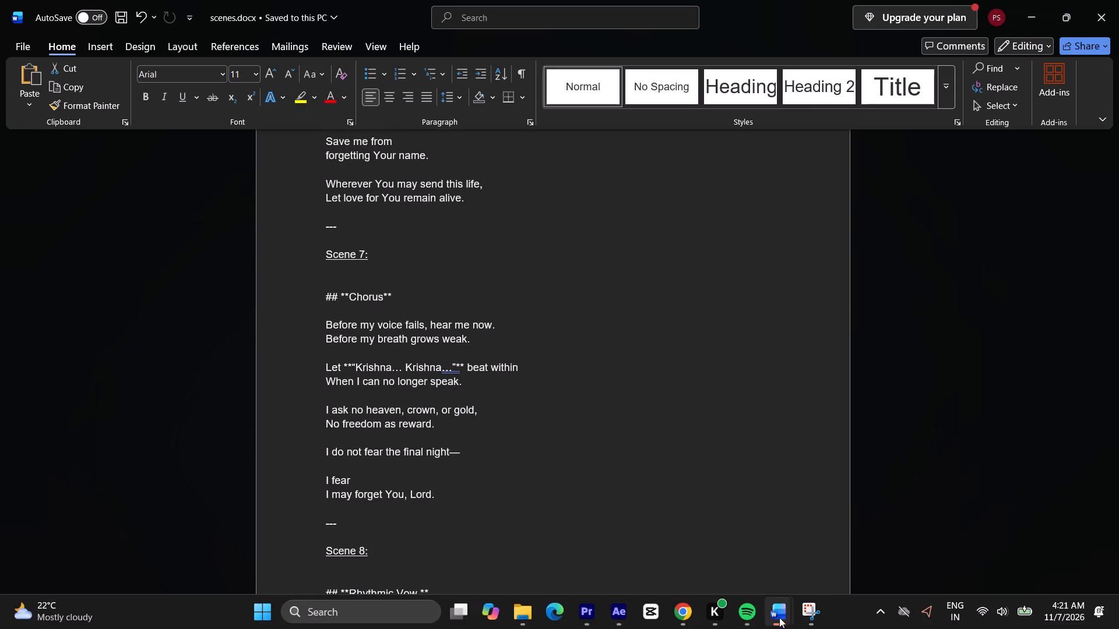
pyautogui.click(832, 543)
pyautogui.scroll(-3, 562, 464)
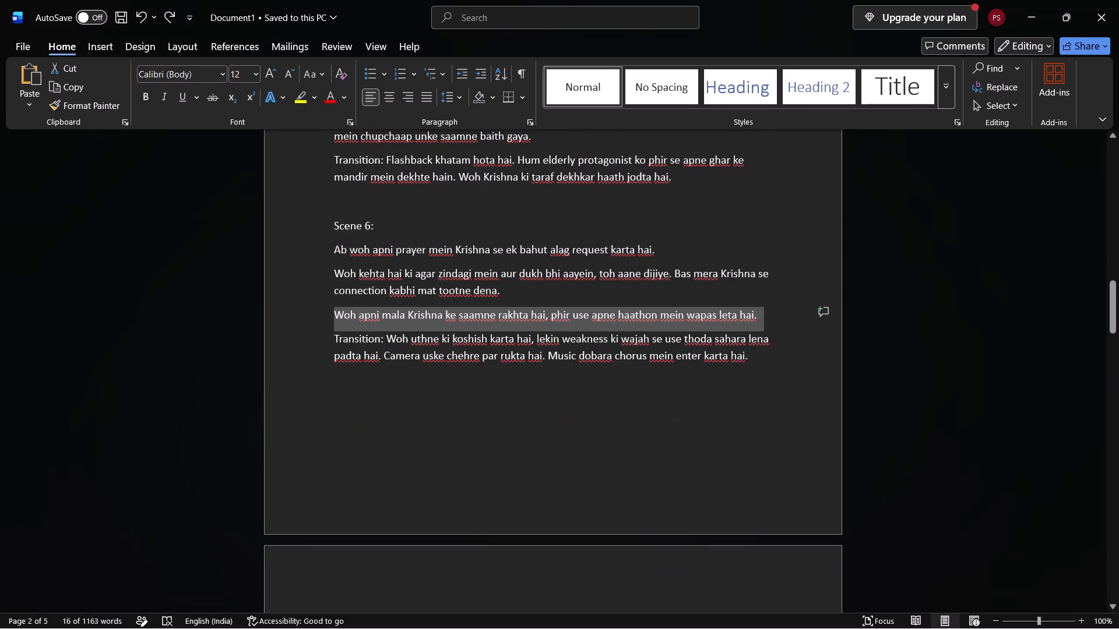
pyautogui.scroll(-8, 562, 464)
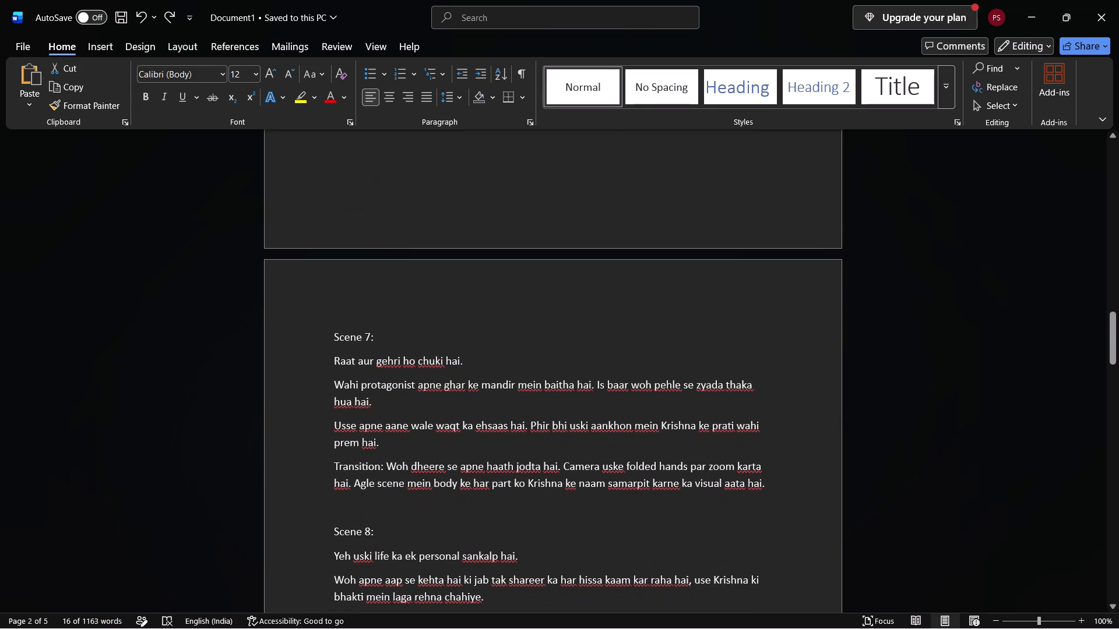
pyautogui.scroll(-1, 562, 464)
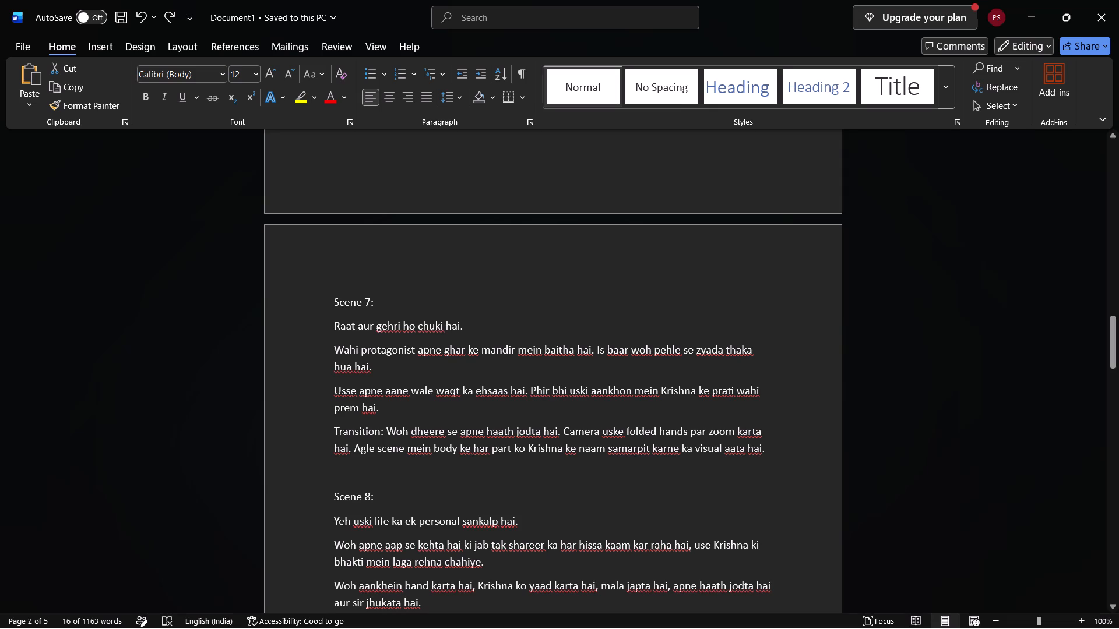
pyautogui.tripleClick(381, 321)
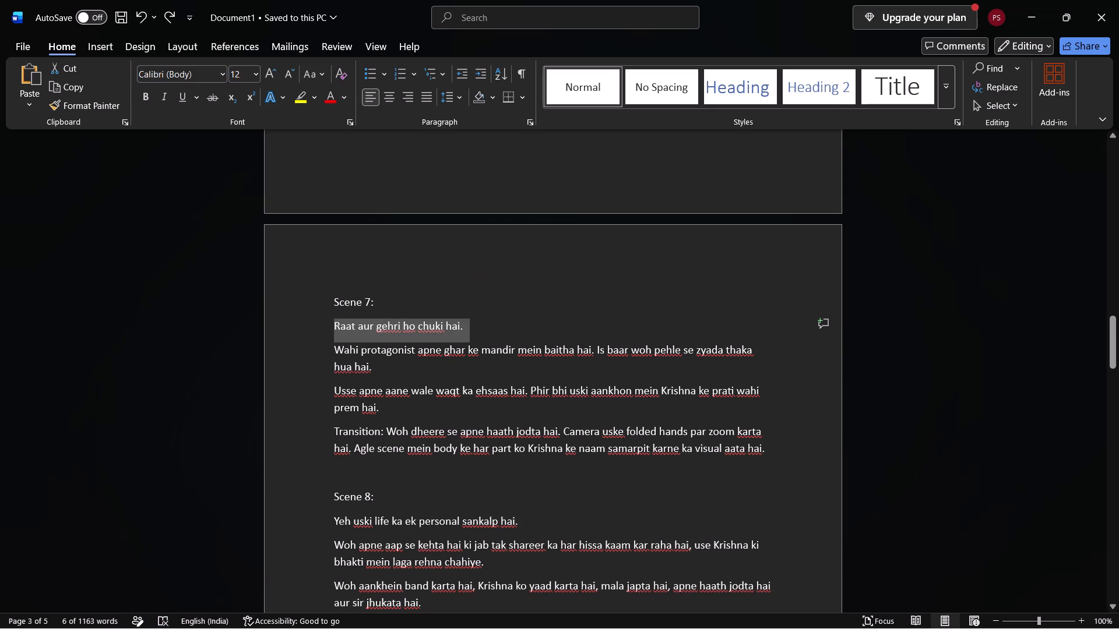
pyautogui.hotkey('ctrl', 'c')
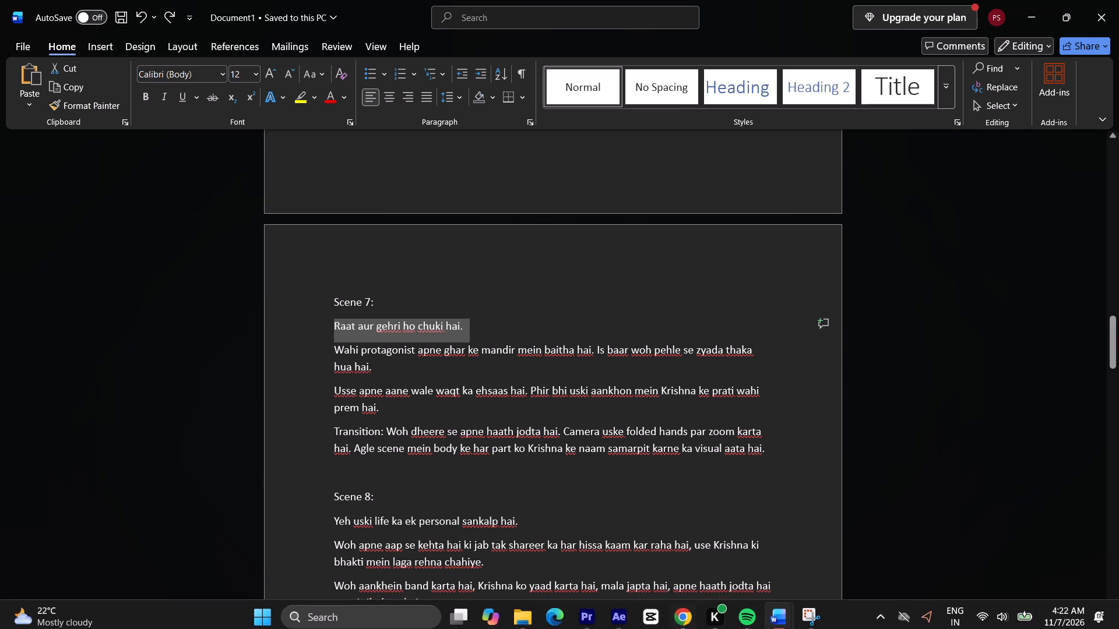
pyautogui.click(364, 323)
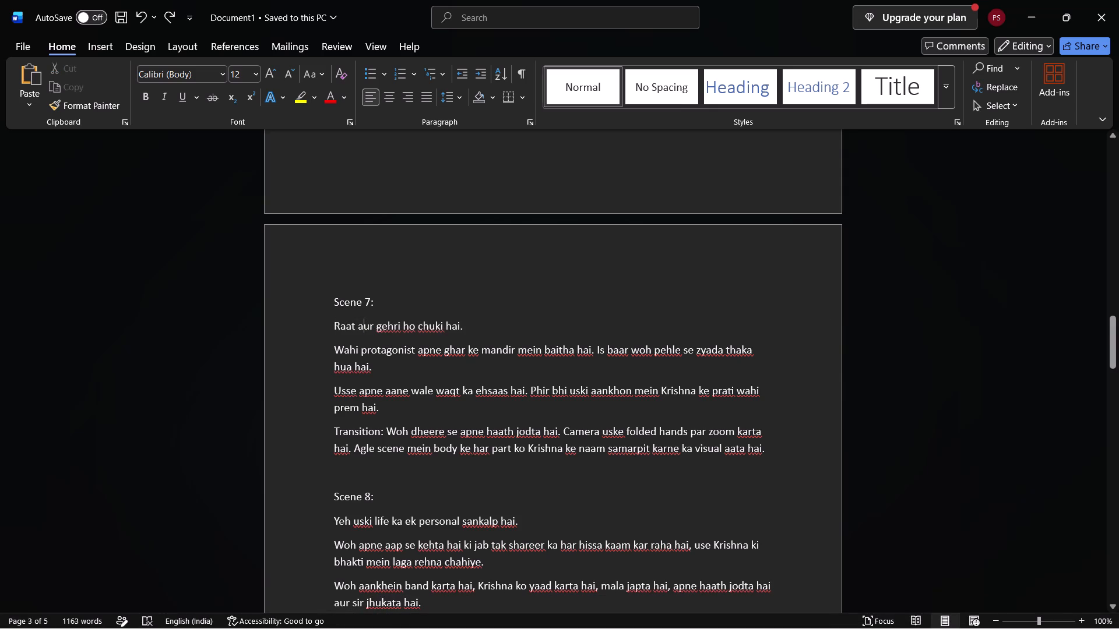
pyautogui.moveTo(333, 320); pyautogui.dragTo(378, 365)
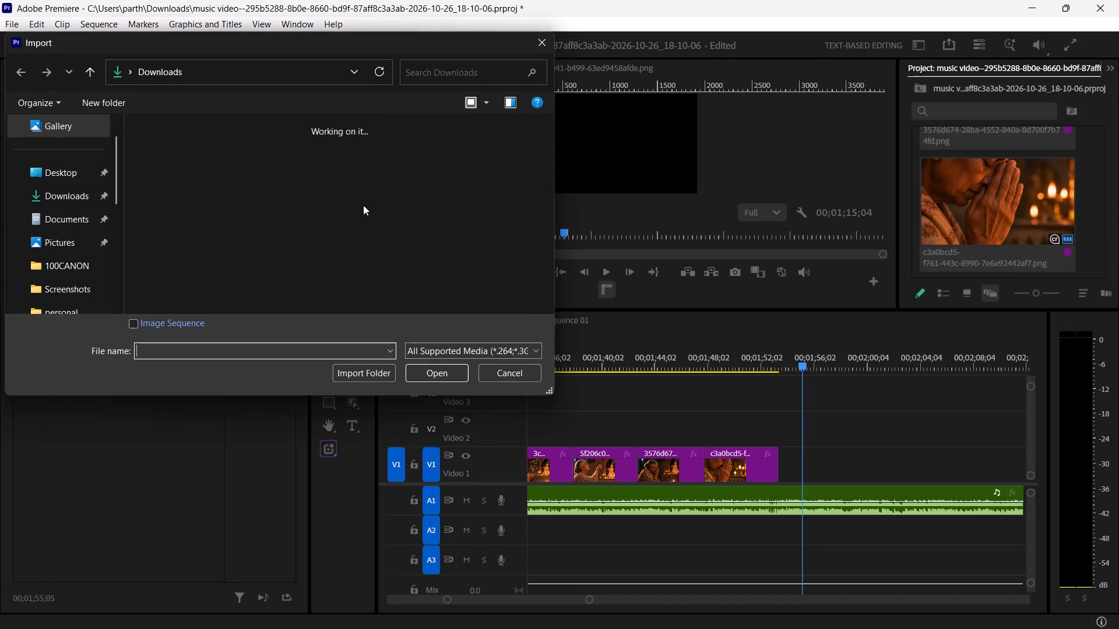
pyautogui.doubleClick(167, 182)
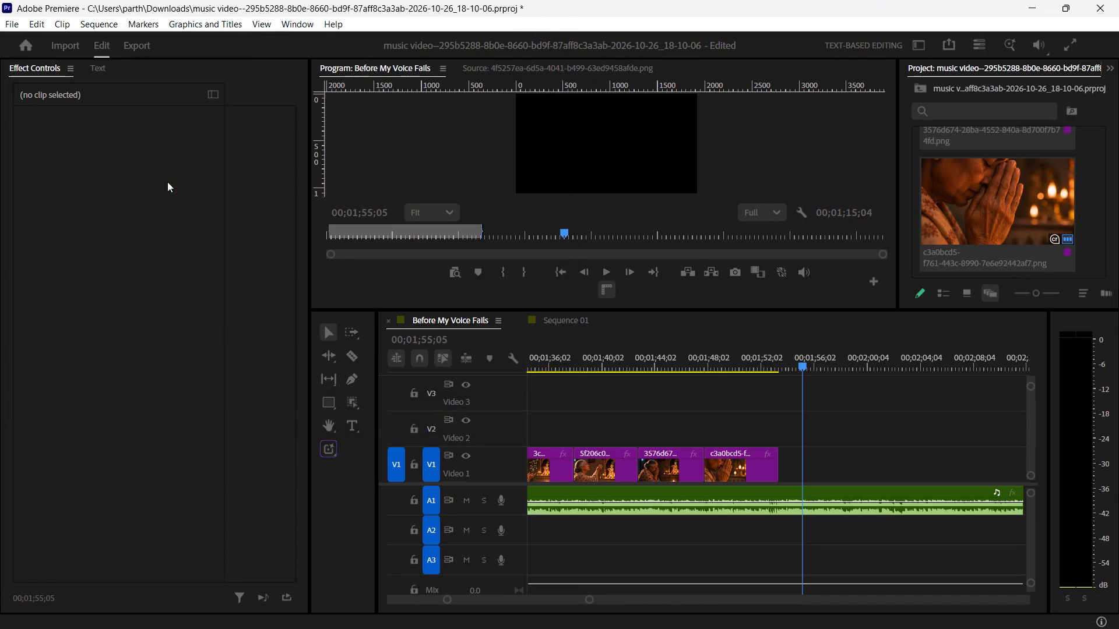
# Place the imported body-dedication collage on Video 1 directly after the folded-hands close-up clip.
pyautogui.scroll(-18, 1060, 242)
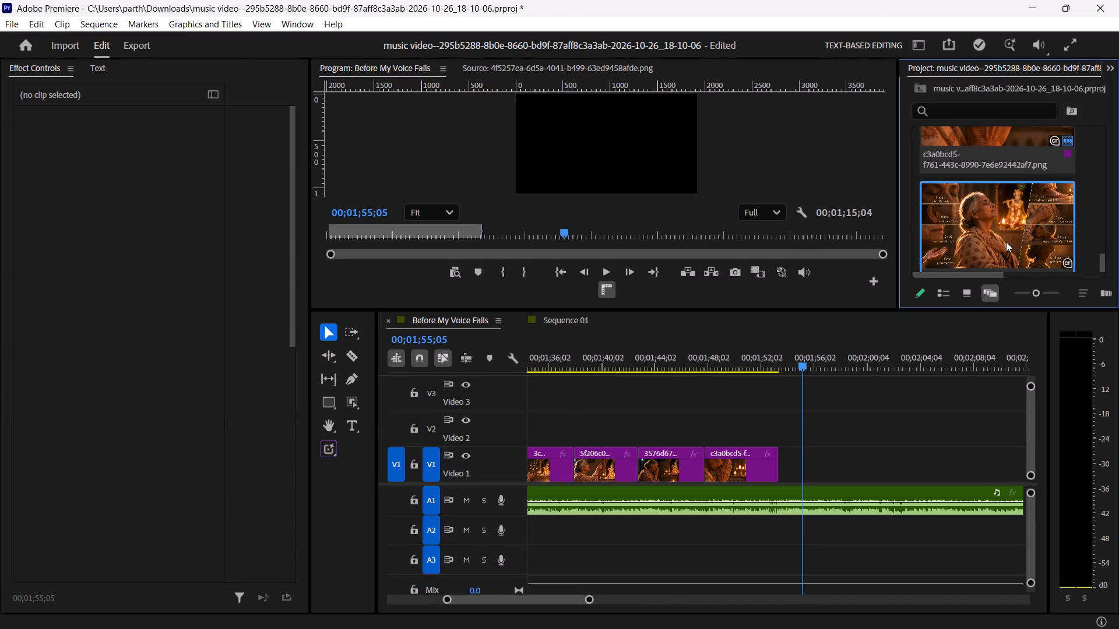
pyautogui.moveTo(1006, 241); pyautogui.dragTo(834, 433)
pyautogui.moveTo(979, 243); pyautogui.dragTo(789, 447)
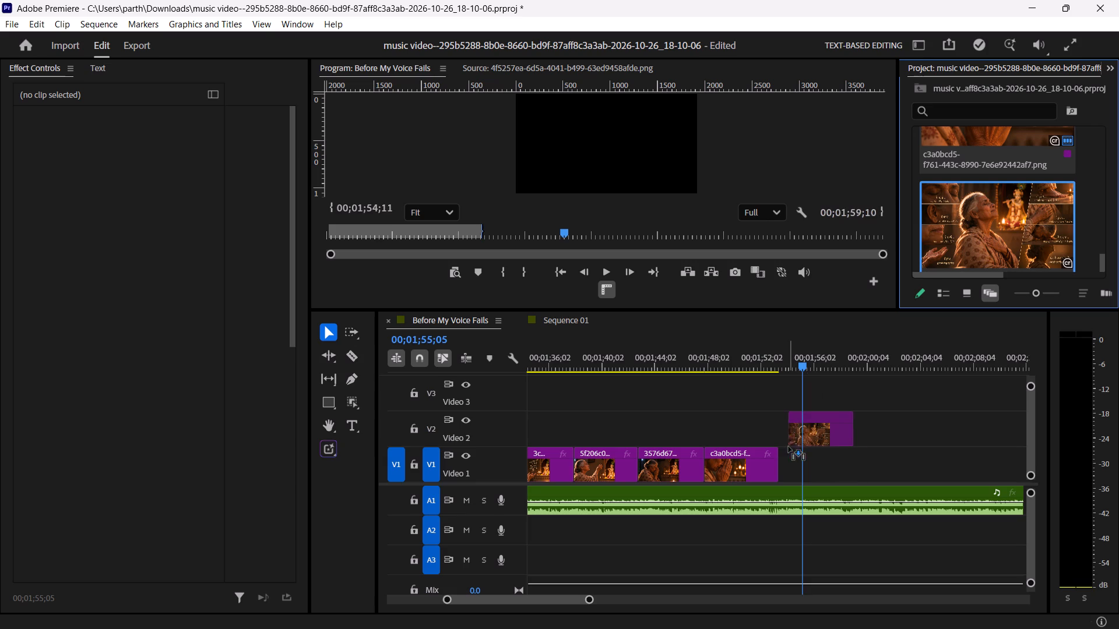
pyautogui.moveTo(789, 447); pyautogui.dragTo(783, 457)
# Play the collage clip against the song and check the lyric timing around its end.
pyautogui.click(782, 351)
pyautogui.press('space')
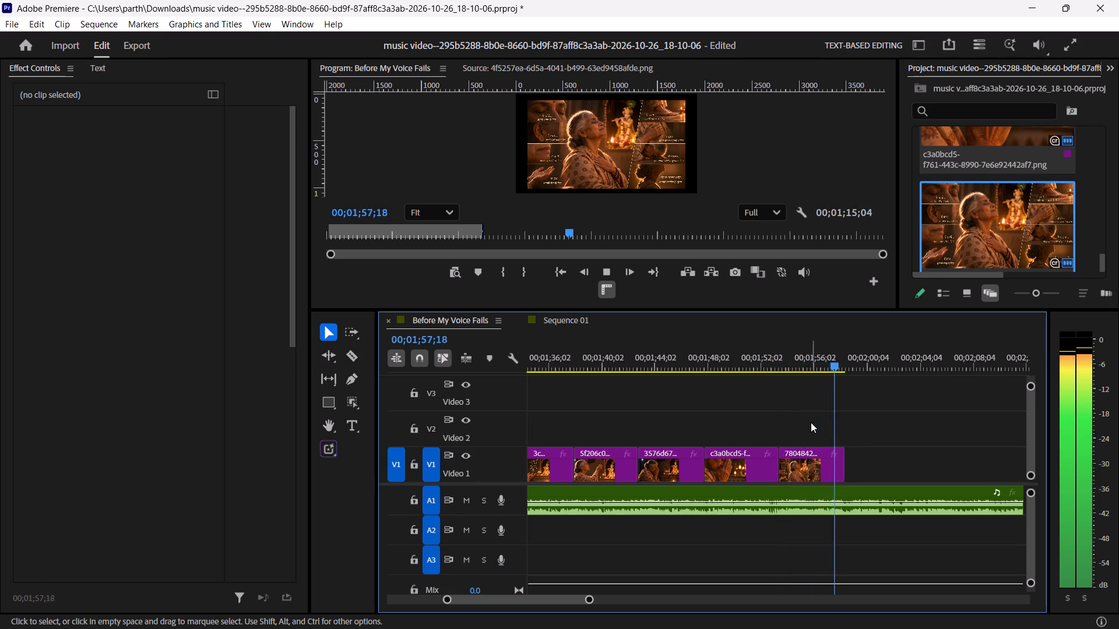
pyautogui.press('space')
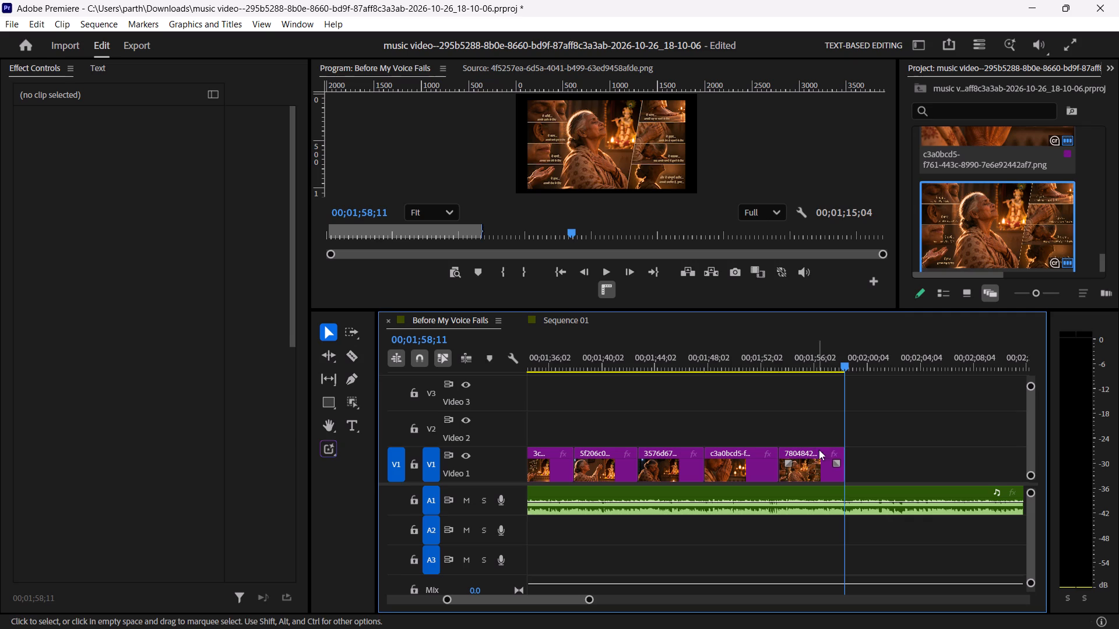
pyautogui.press('space')
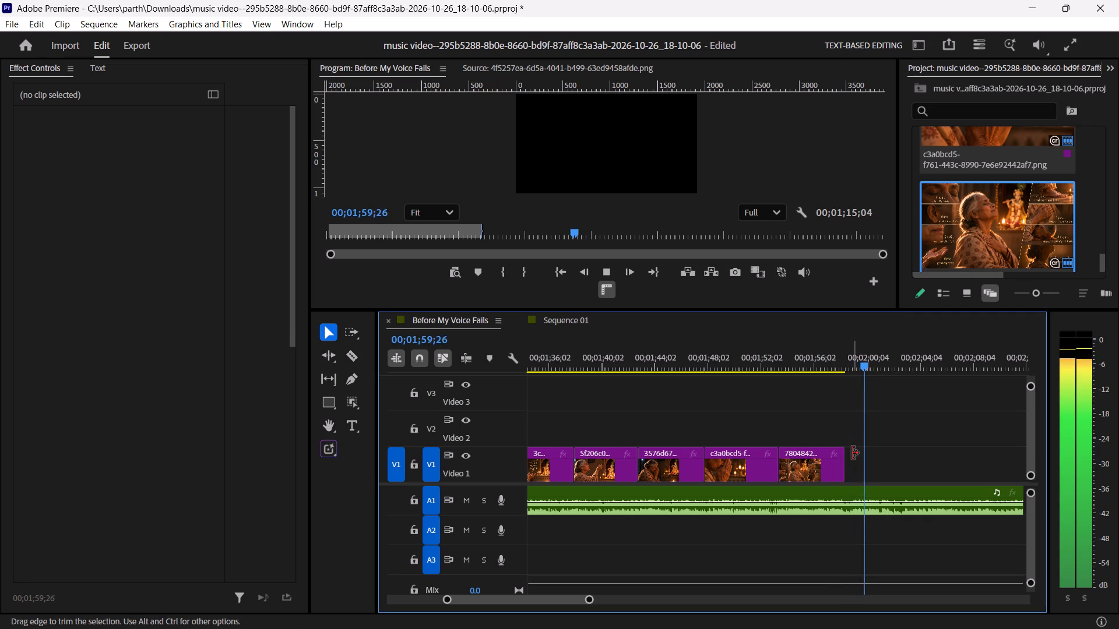
pyautogui.press('space')
pyautogui.moveTo(858, 362); pyautogui.dragTo(836, 362)
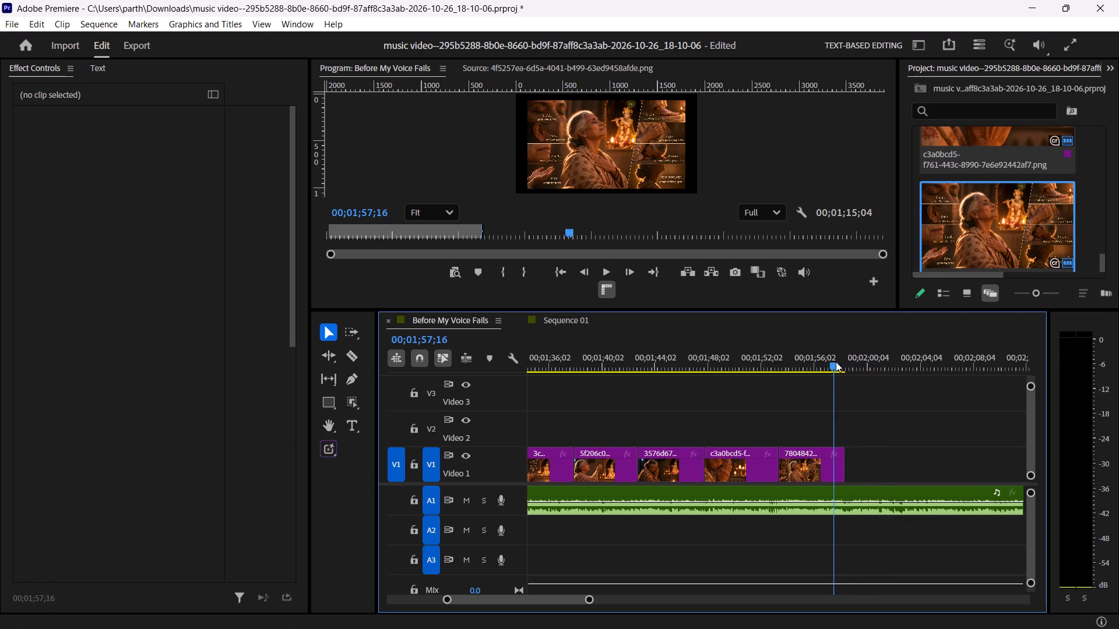
pyautogui.press('space')
pyautogui.press('space')
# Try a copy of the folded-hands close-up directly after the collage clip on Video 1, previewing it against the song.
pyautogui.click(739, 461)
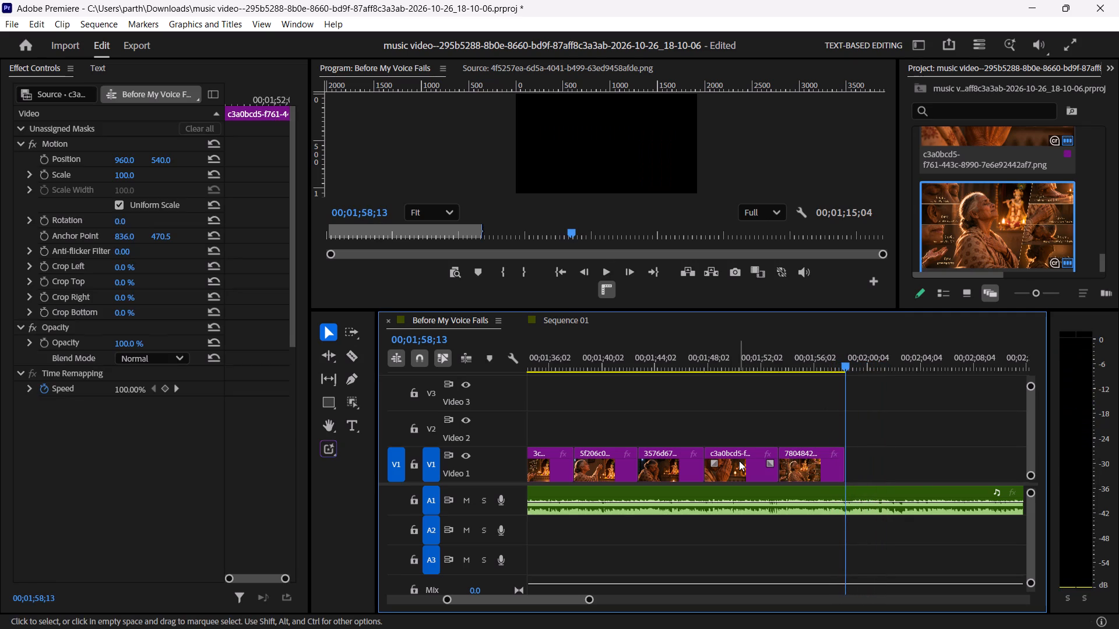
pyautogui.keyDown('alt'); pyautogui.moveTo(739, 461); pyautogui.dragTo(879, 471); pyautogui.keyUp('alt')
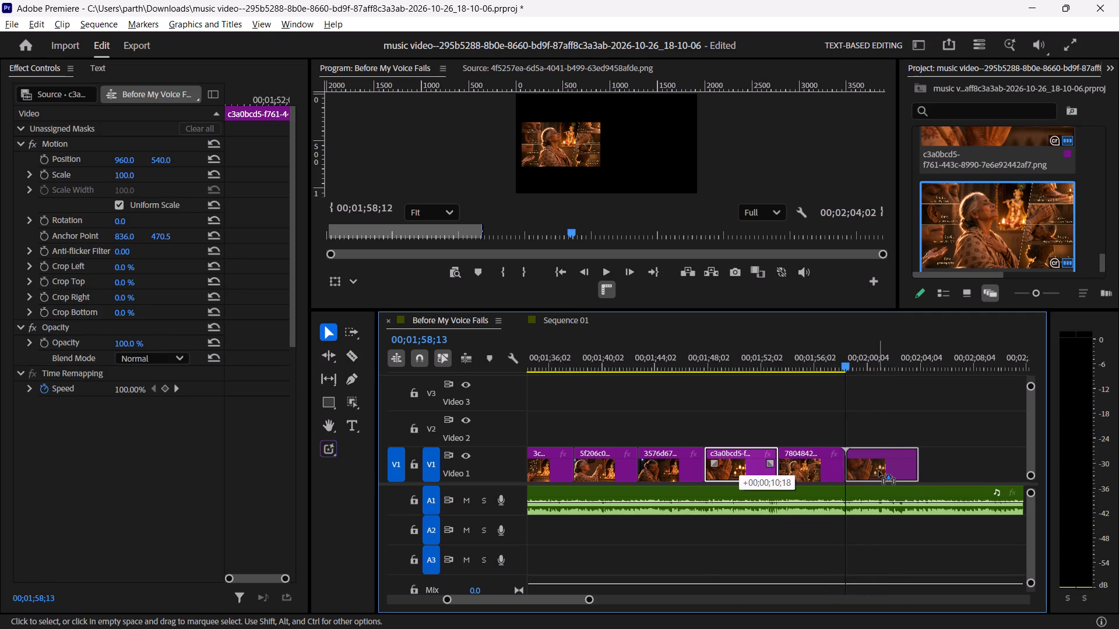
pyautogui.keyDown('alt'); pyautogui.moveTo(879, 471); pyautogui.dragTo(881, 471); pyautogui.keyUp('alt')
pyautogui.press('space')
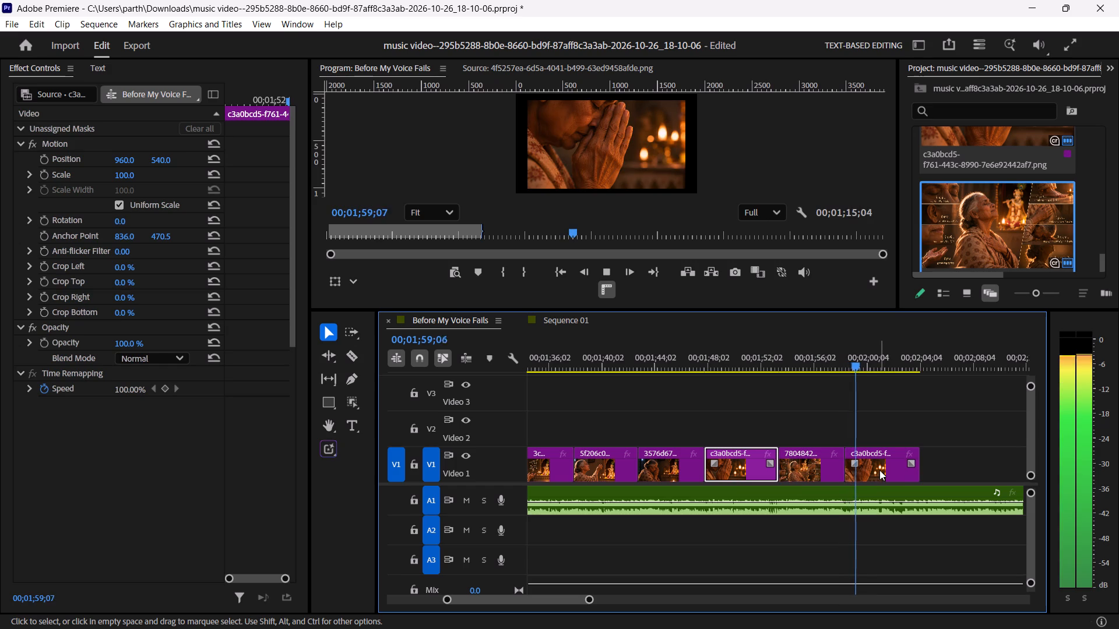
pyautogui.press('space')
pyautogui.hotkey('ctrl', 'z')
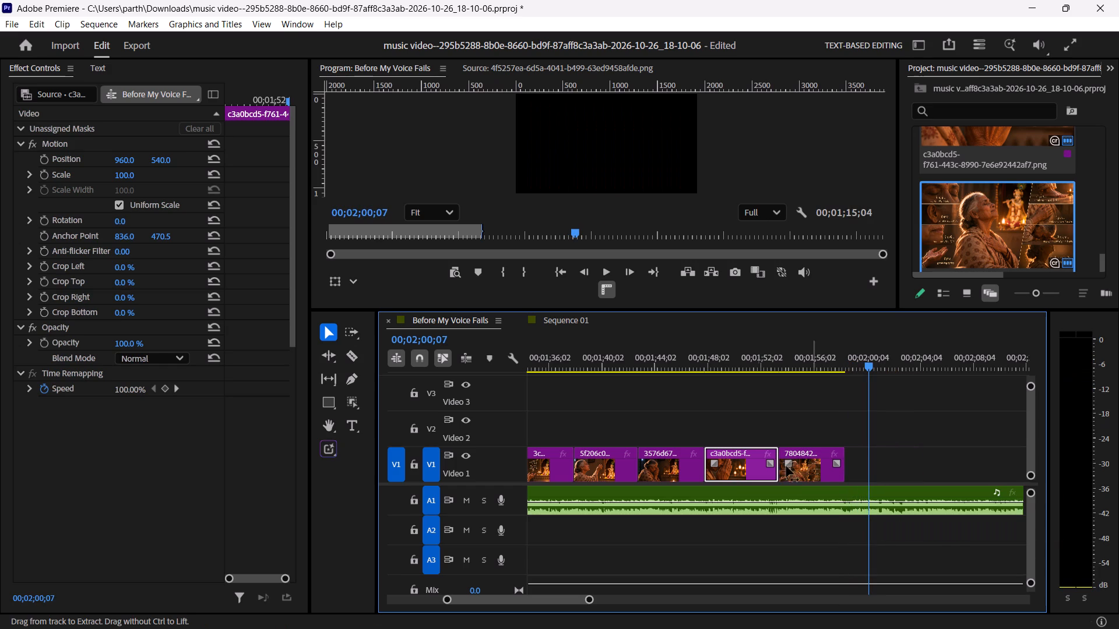
# Preview the prayer-beads clip 5f206c02 and duplicate it on Video 1 directly after the collage clip, at 00;01;58;12.
pyautogui.click(610, 458)
pyautogui.click(620, 368)
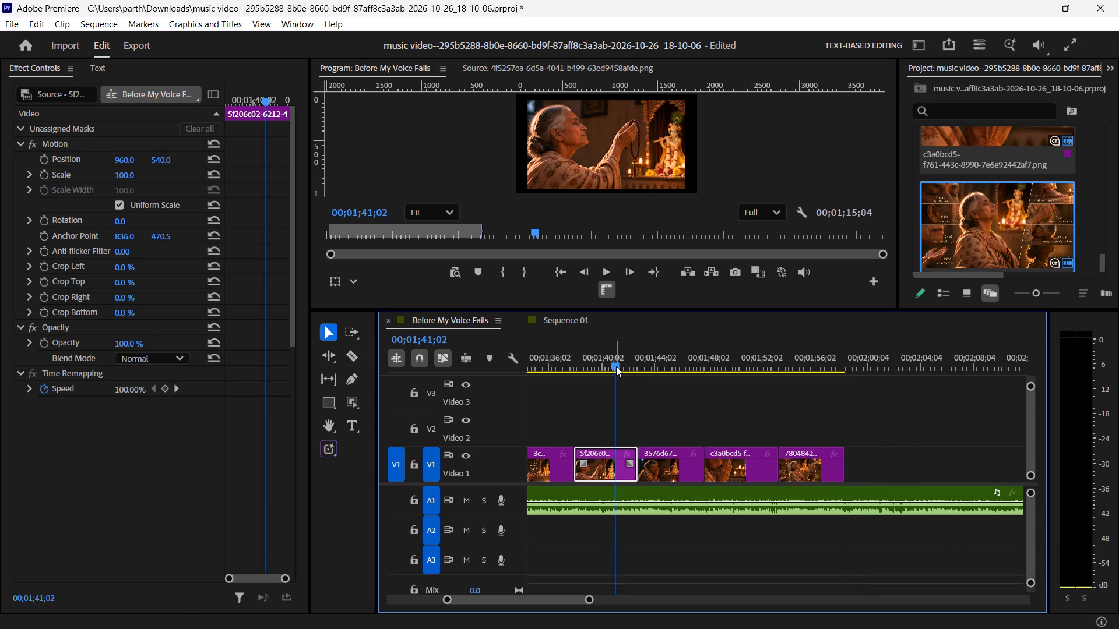
pyautogui.press('space')
pyautogui.press('space')
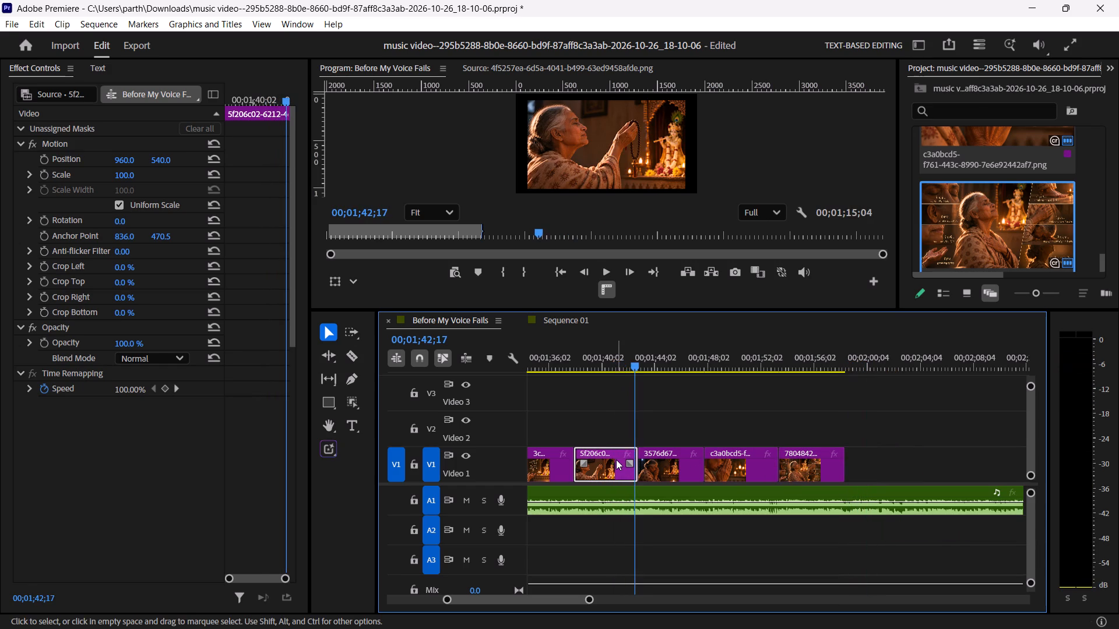
pyautogui.keyDown('alt'); pyautogui.moveTo(609, 460); pyautogui.dragTo(874, 467); pyautogui.keyUp('alt')
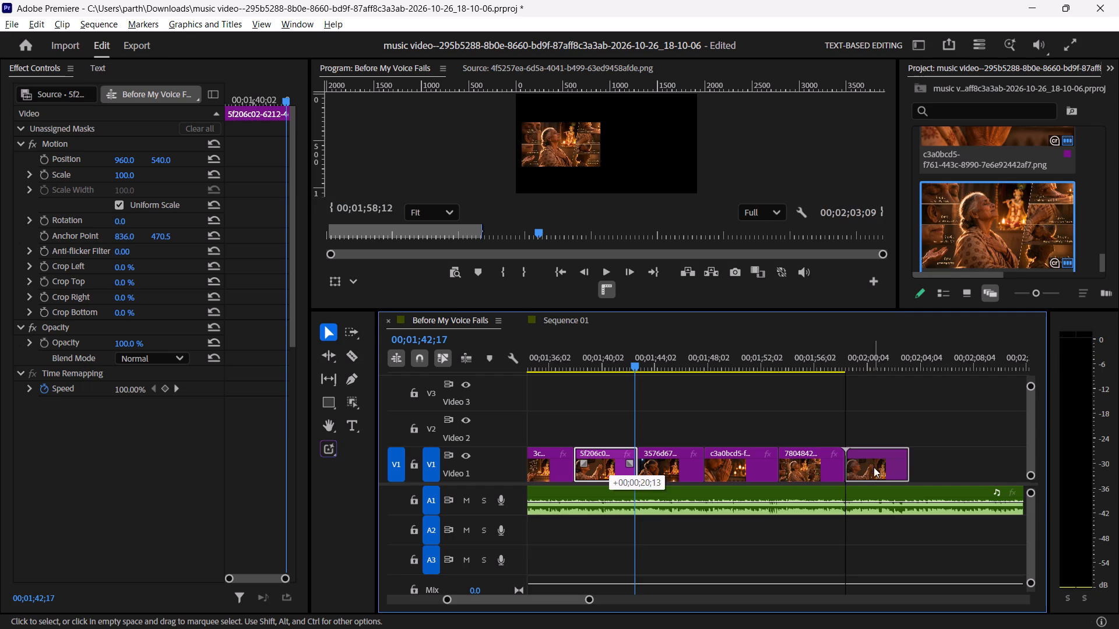
# Play the duplicated prayer-beads clip against the song and extend its end to 00;02;03;29.
pyautogui.click(844, 366)
pyautogui.press('space')
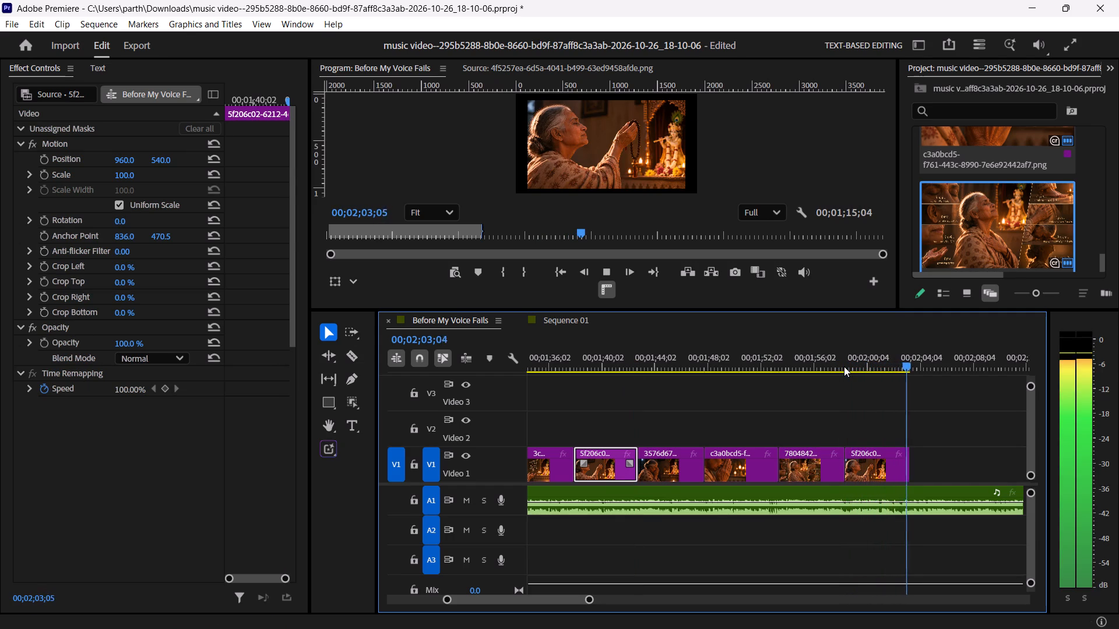
pyautogui.press('space')
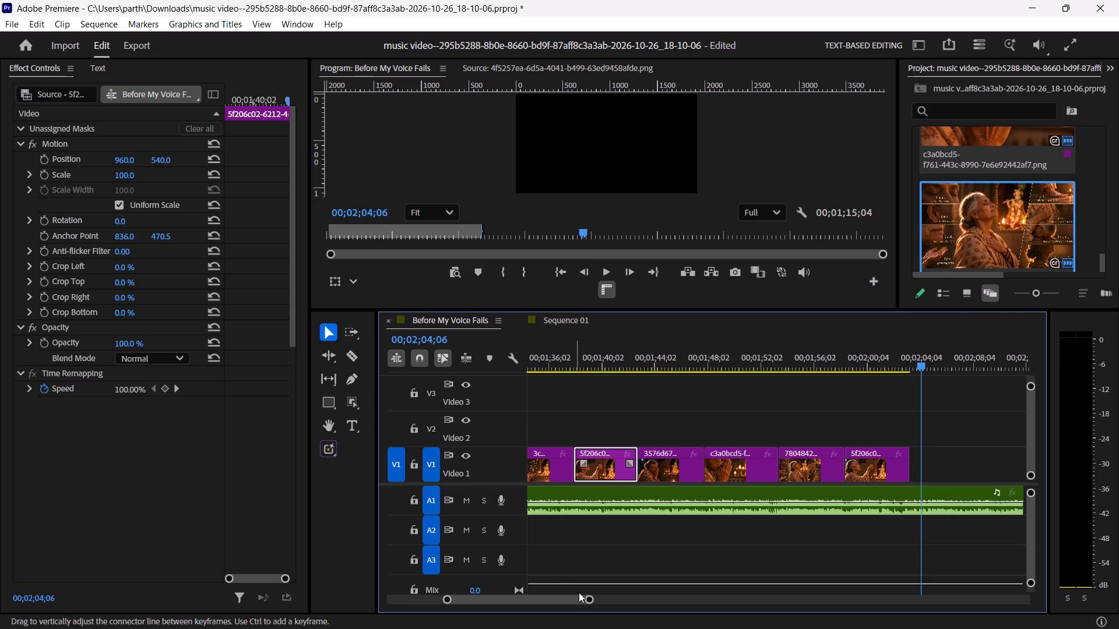
pyautogui.moveTo(590, 599); pyautogui.dragTo(474, 616)
pyautogui.moveTo(705, 365); pyautogui.dragTo(695, 366)
pyautogui.press('space')
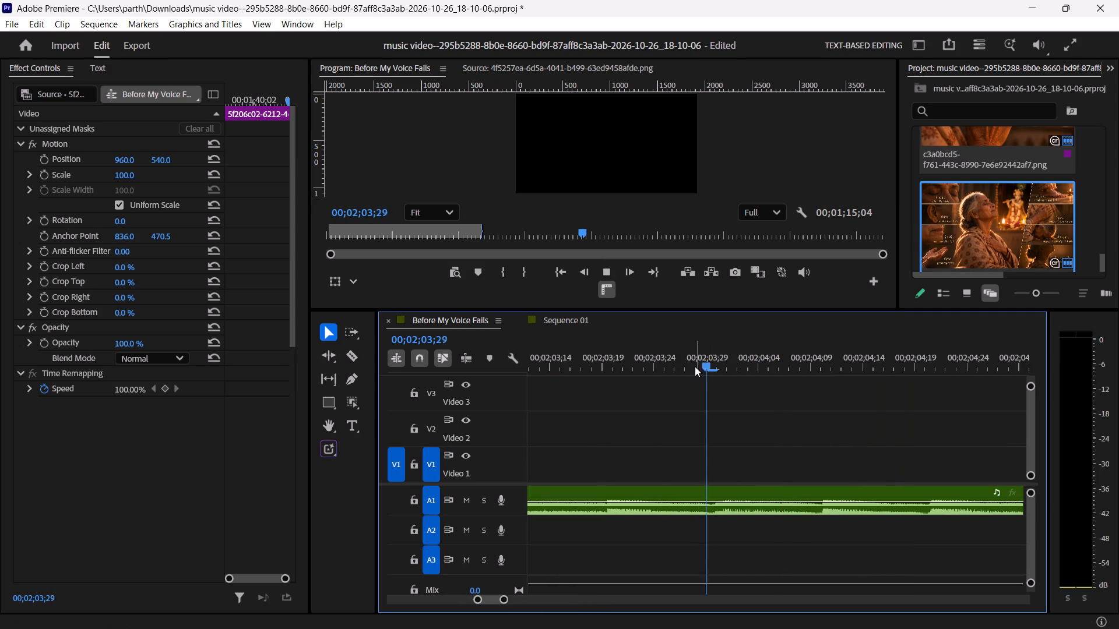
pyautogui.press('space')
pyautogui.moveTo(697, 351); pyautogui.dragTo(605, 376)
pyautogui.press('space')
pyautogui.press('space')
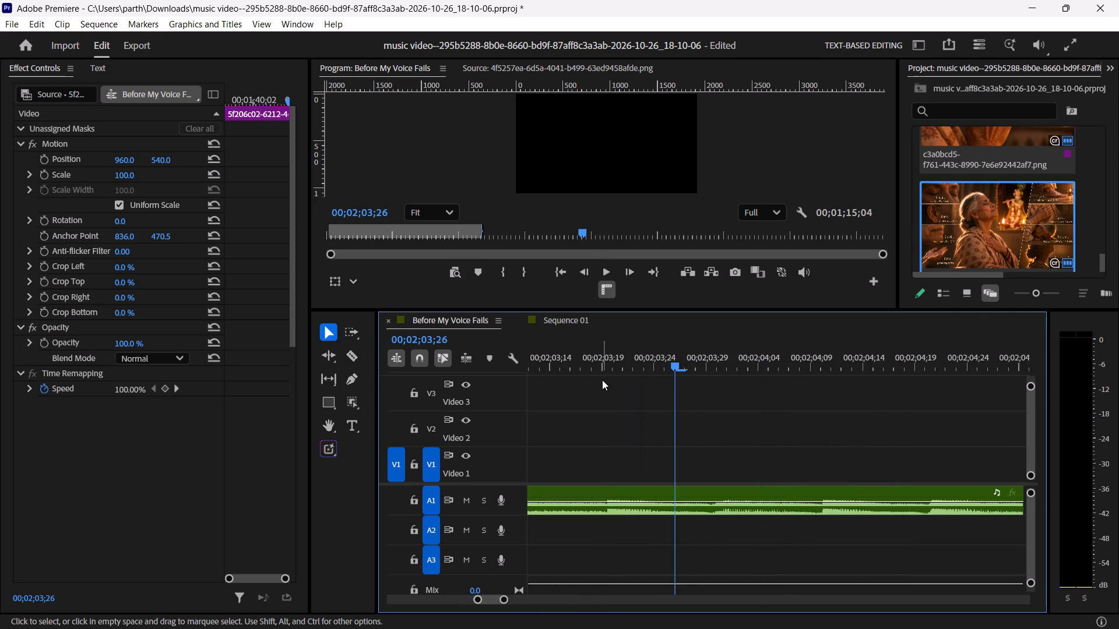
pyautogui.press('space')
pyautogui.press('space')
pyautogui.click(704, 361)
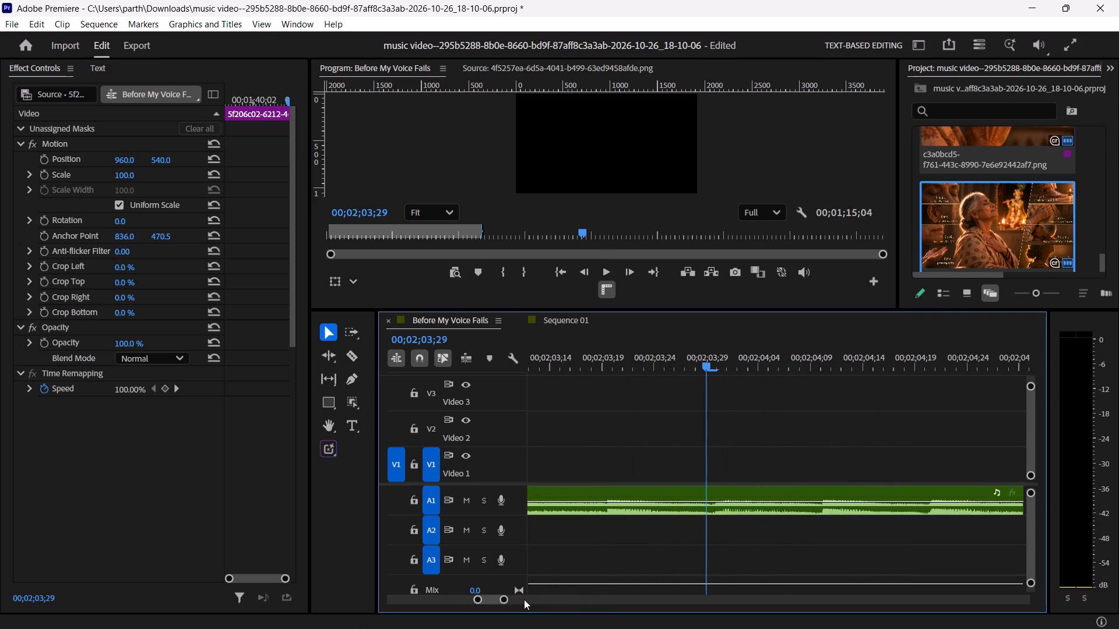
pyautogui.moveTo(507, 600); pyautogui.dragTo(518, 607)
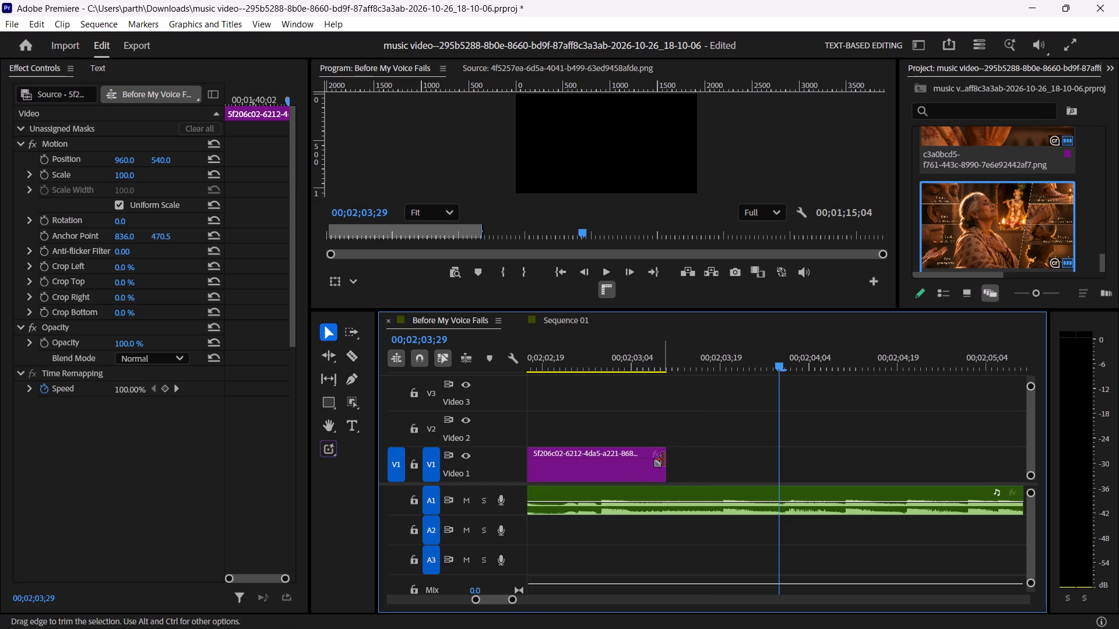
pyautogui.moveTo(664, 460); pyautogui.dragTo(779, 476)
# Play the song onward from 00;02;03;29 to about 00;02;07;24 to hear the upcoming lyrics.
pyautogui.press('space')
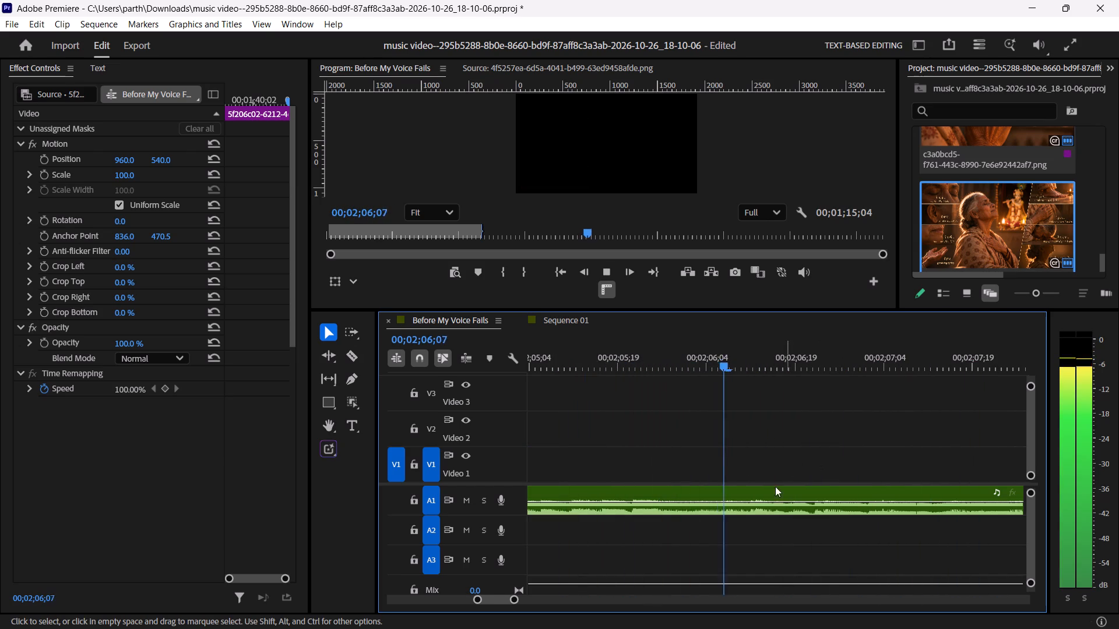
pyautogui.press('space')
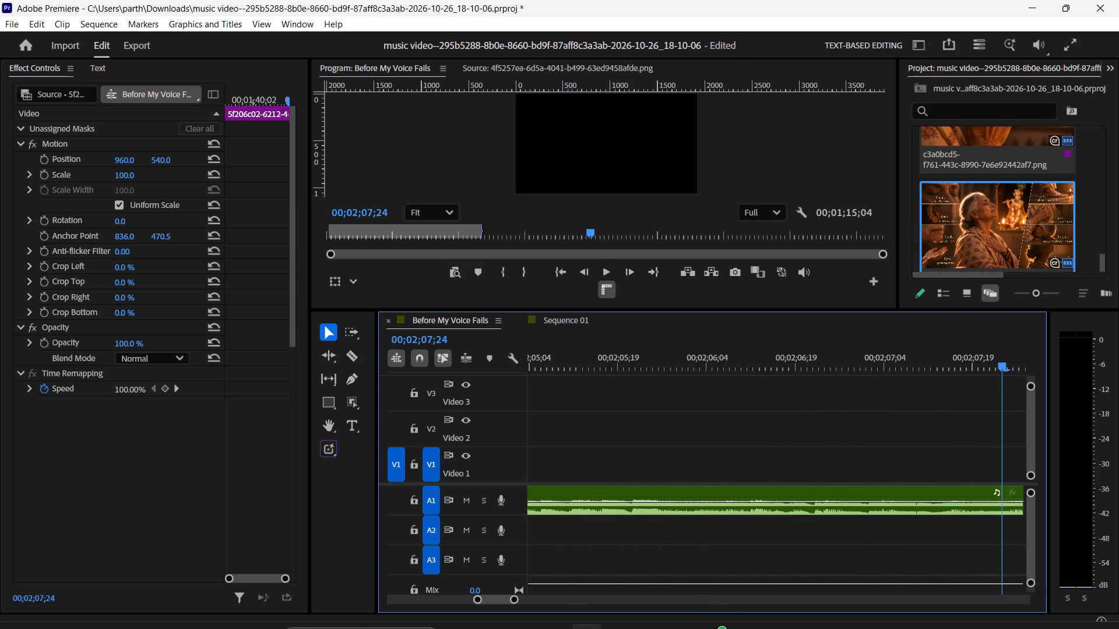
# Switch to Word and read the Scene 8 lyrics in scenes.docx and the Scene 8 visual description in Document1.
pyautogui.click(689, 617)
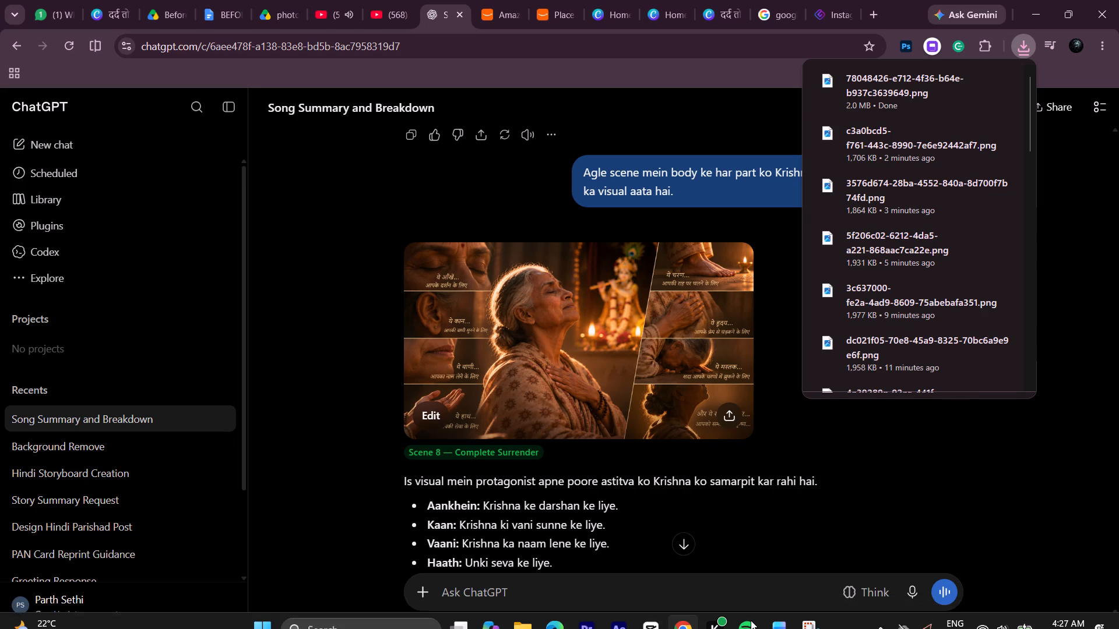
pyautogui.click(697, 511)
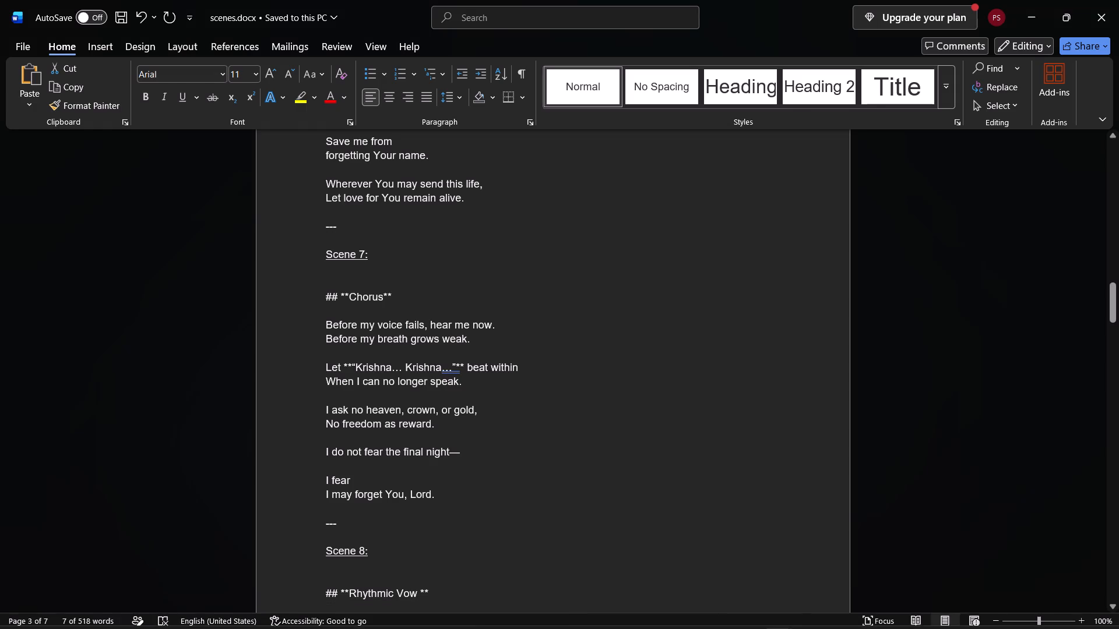
pyautogui.scroll(-4, 455, 417)
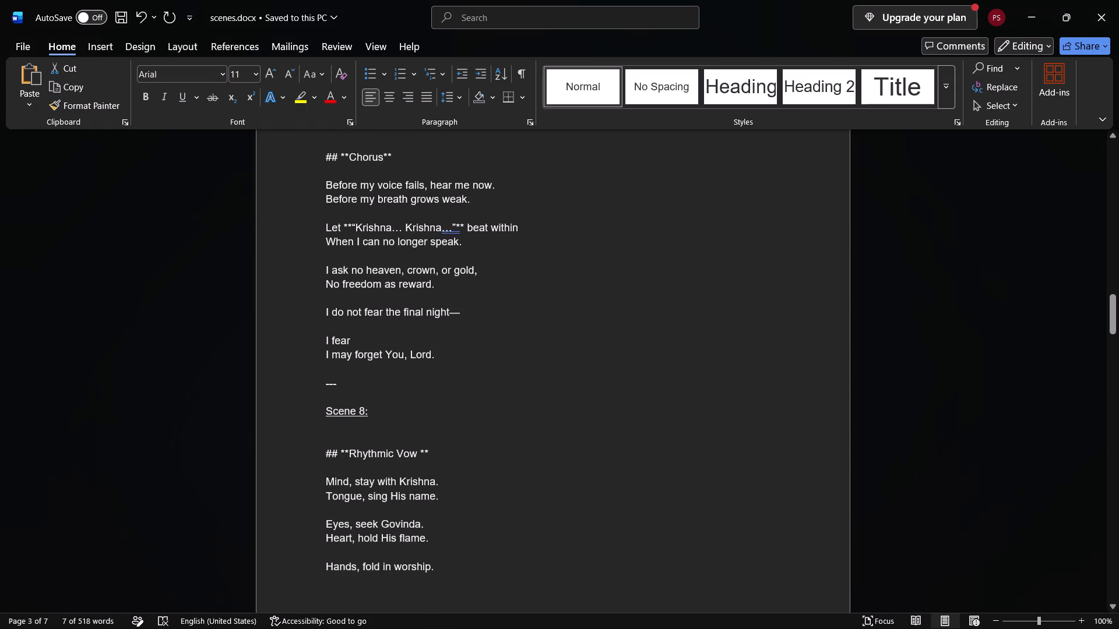
pyautogui.click(865, 532)
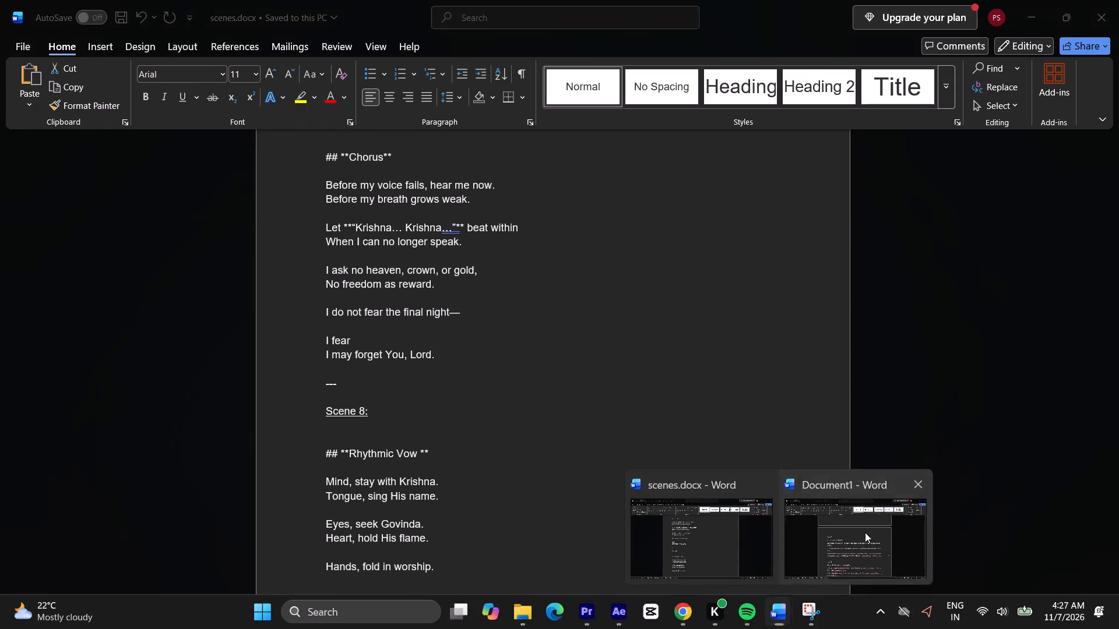
pyautogui.scroll(-3, 368, 427)
pyautogui.doubleClick(371, 415)
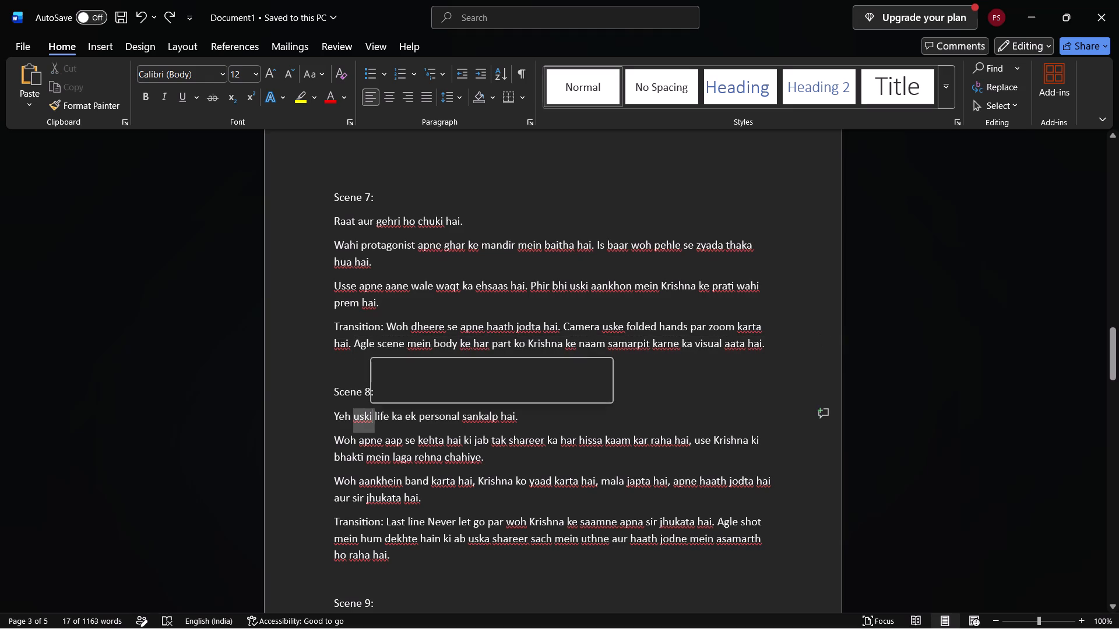
pyautogui.click(371, 415)
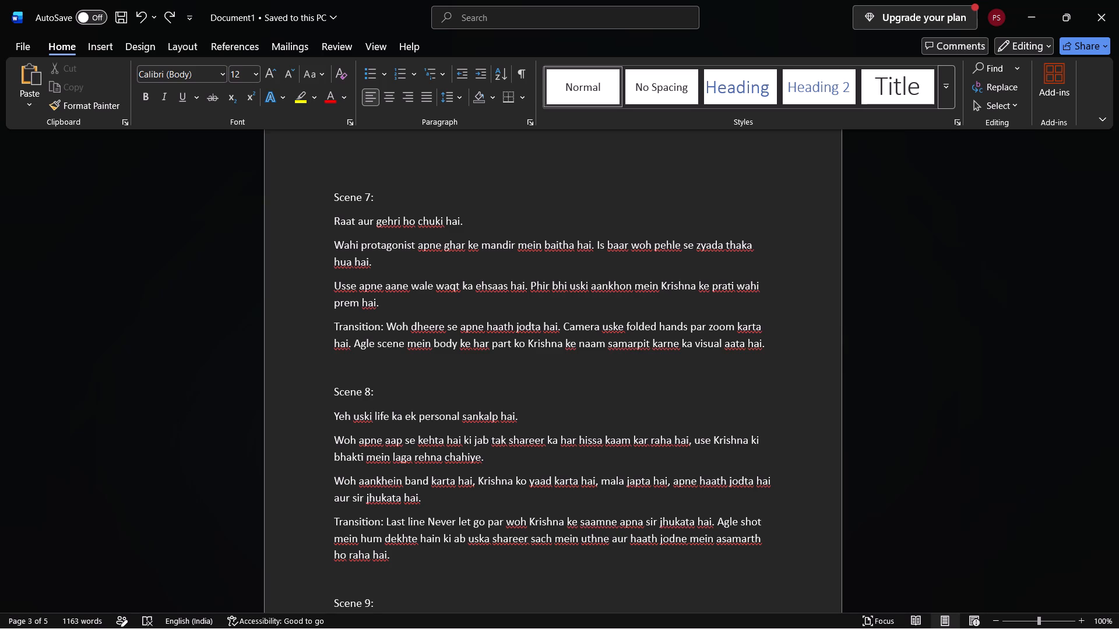
# Return to Premiere Pro, show the whole sequence in the timeline, and save the project.
pyautogui.click(594, 602)
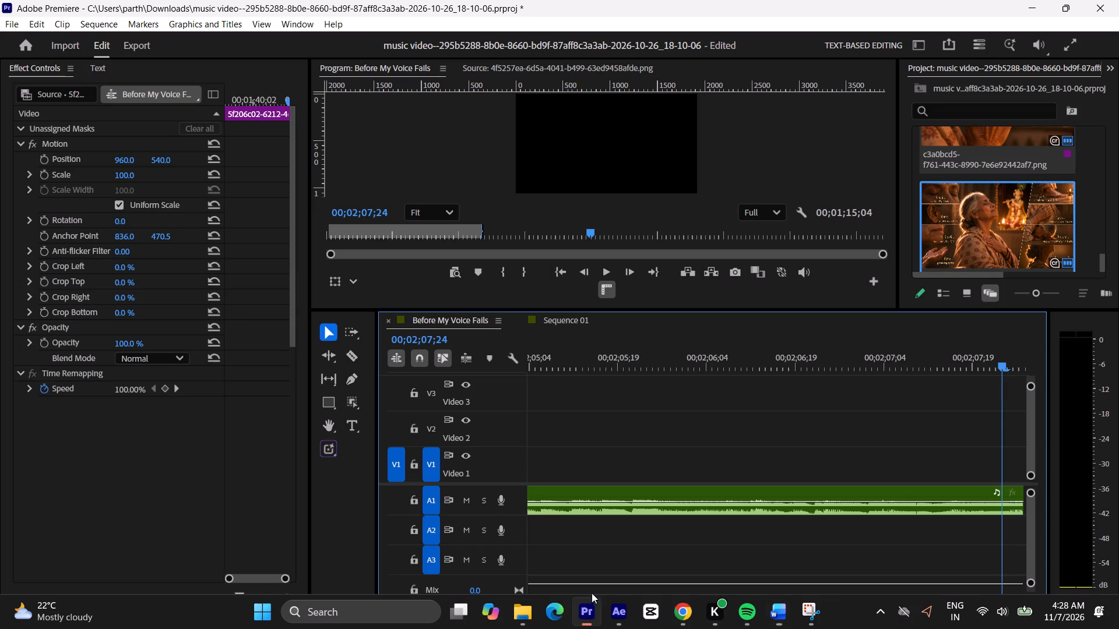
pyautogui.moveTo(517, 599); pyautogui.dragTo(558, 604)
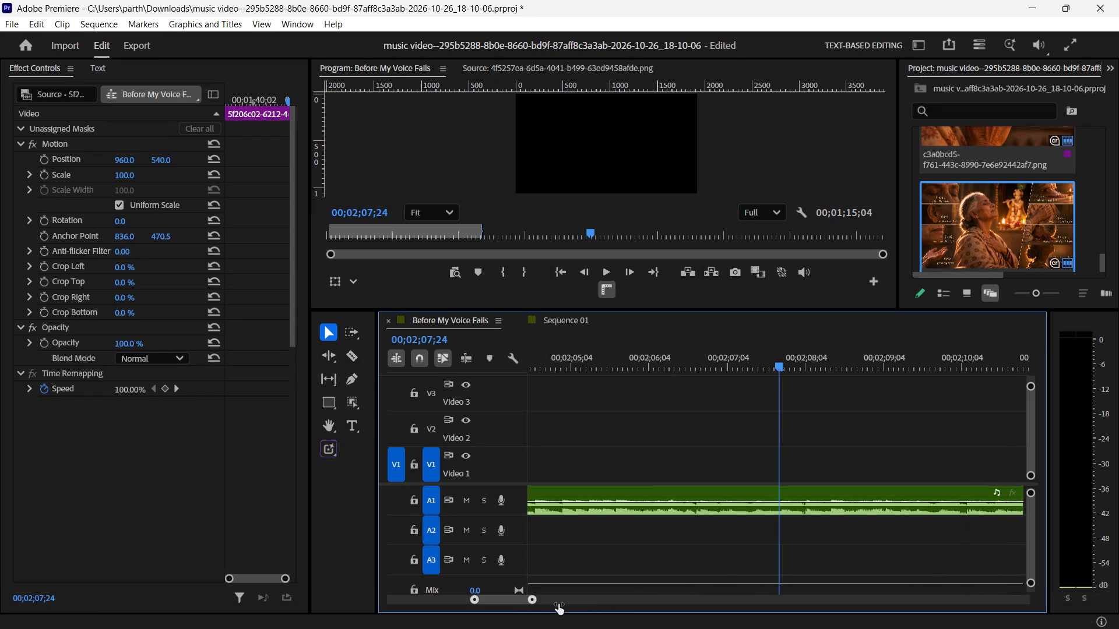
pyautogui.moveTo(558, 604); pyautogui.dragTo(900, 578)
pyautogui.hotkey('ctrl', 's')
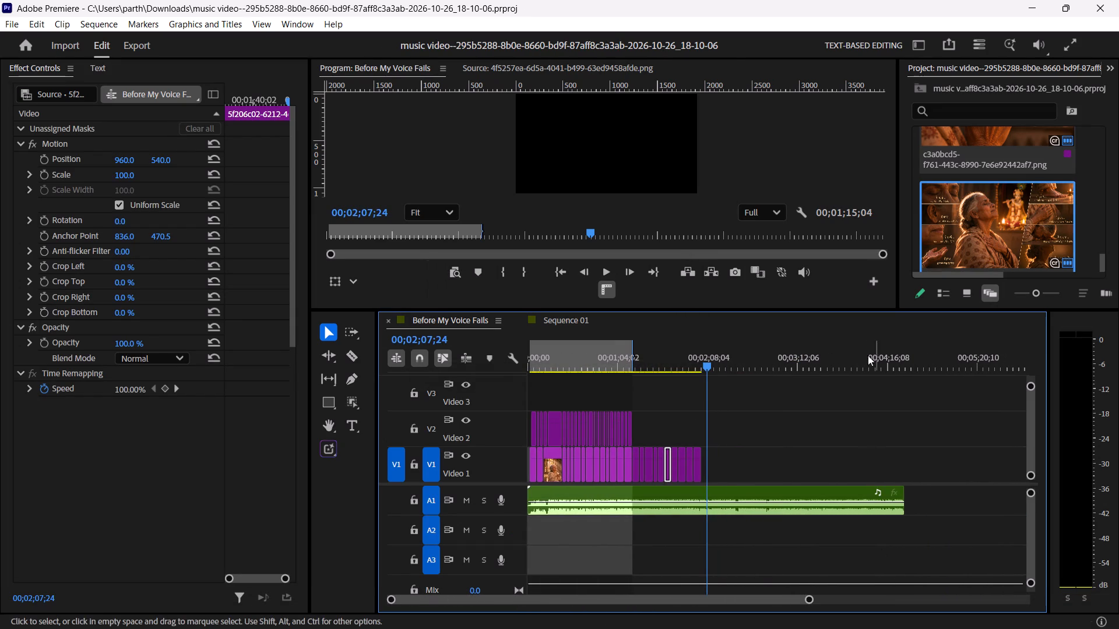
# Minimise the Premiere Pro window and the open Word document windows.
pyautogui.click(1023, 10)
pyautogui.click(1023, 10)
pyautogui.click(1023, 10)
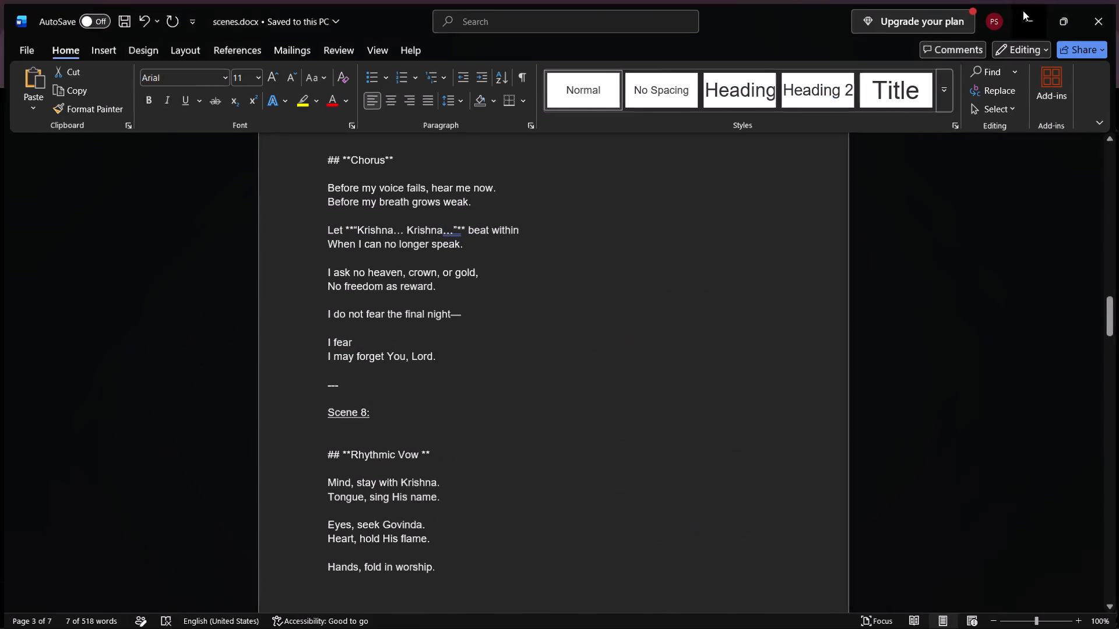